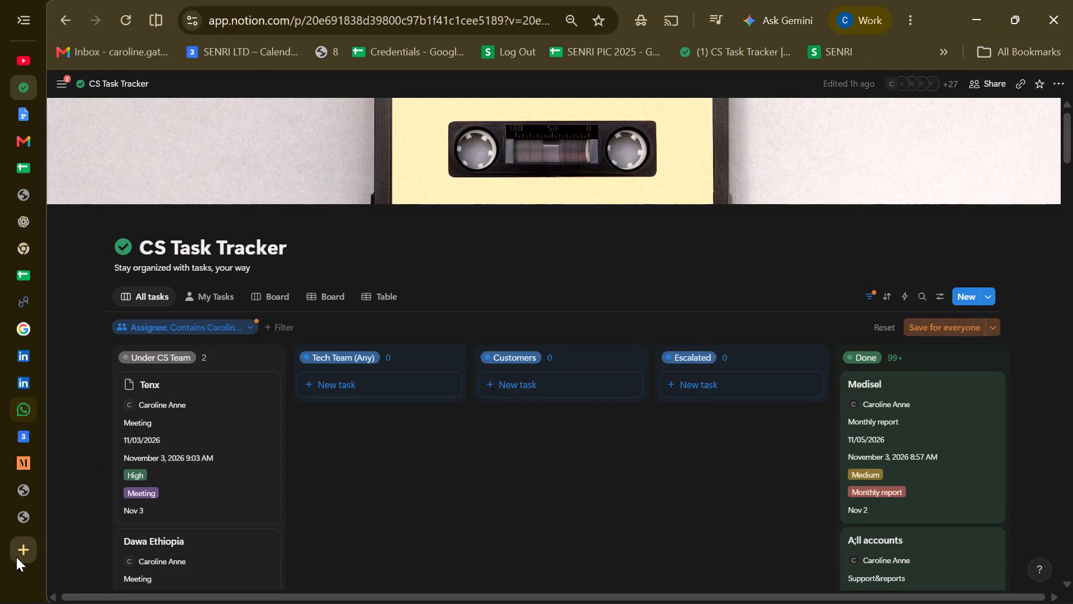
Open the SENRI site (senri.afri-inc.com) in a new browser tab.
{"action": "left_click", "coordinate": [16, 554]}
{"action": "type", "text": "se"}
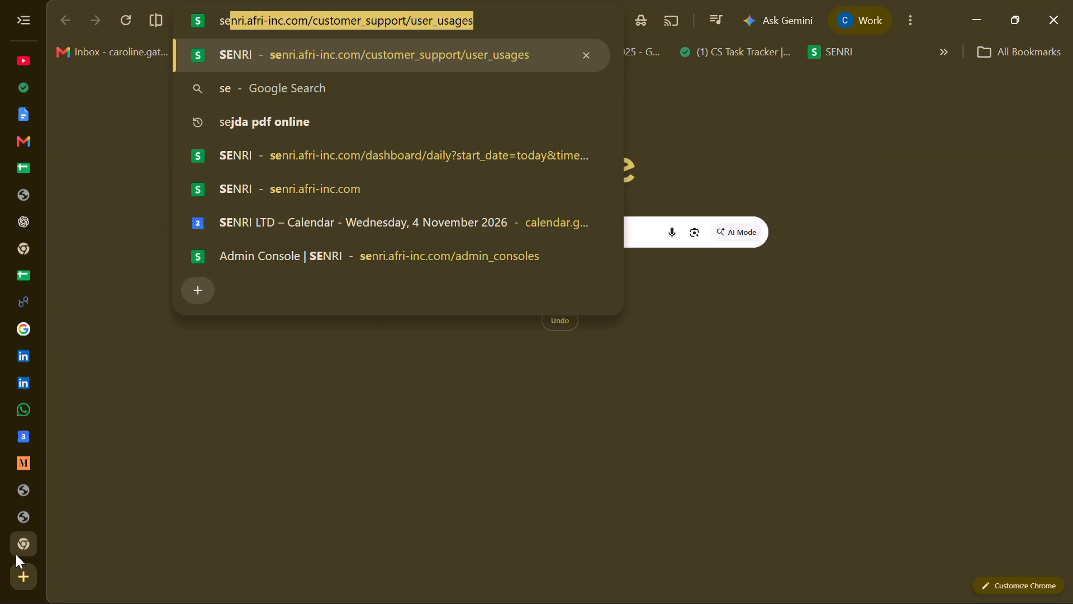
{"action": "left_click", "coordinate": [268, 63]}
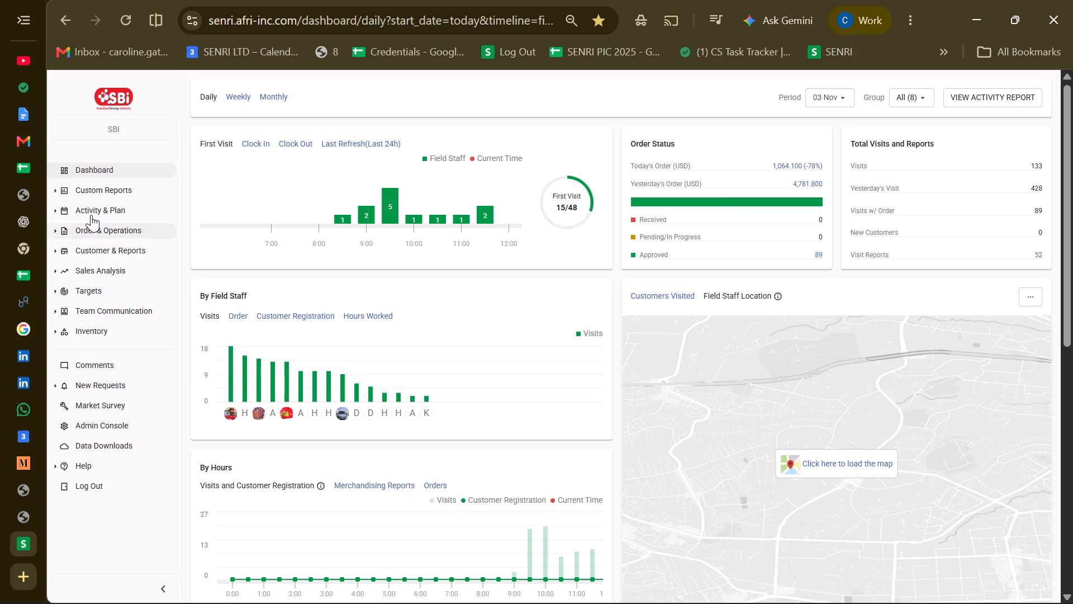
Open the Daily Summary report from SBI's custom reports.
{"action": "left_click", "coordinate": [91, 215]}
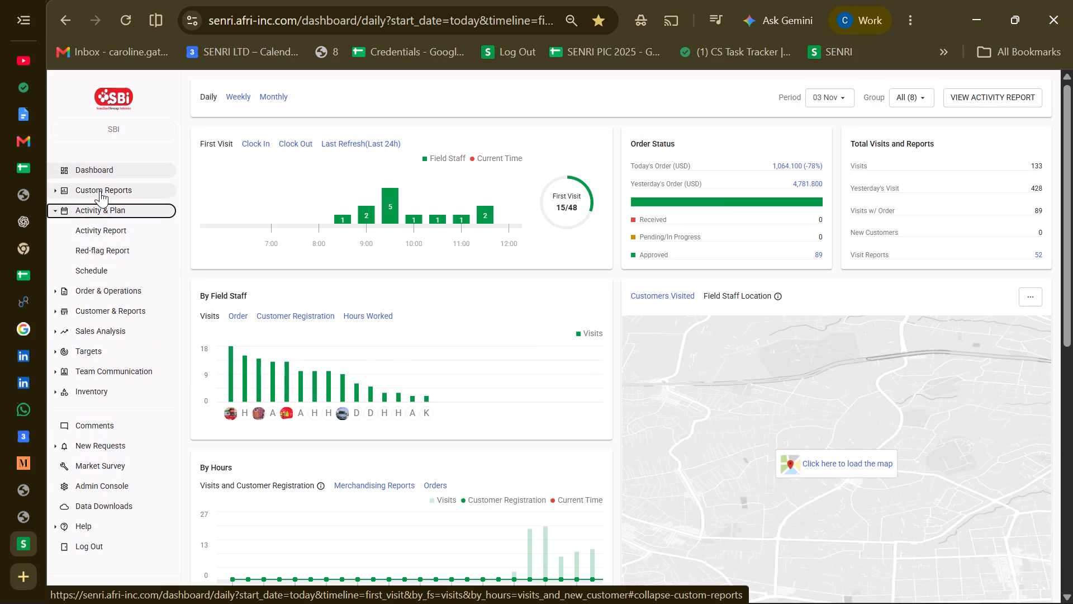
{"action": "left_click", "coordinate": [100, 190]}
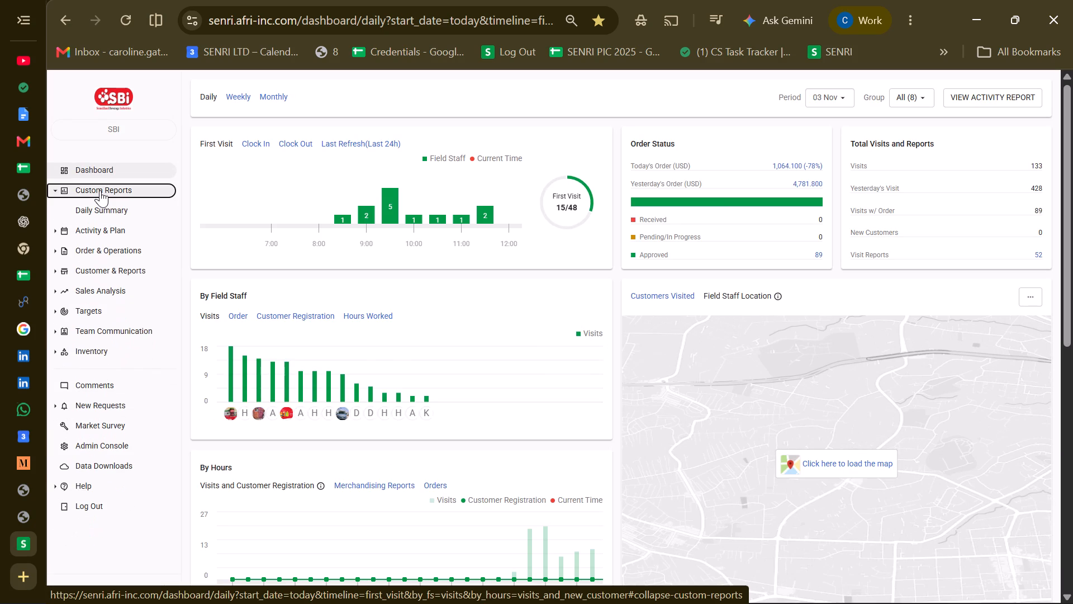
{"action": "left_click", "coordinate": [90, 213]}
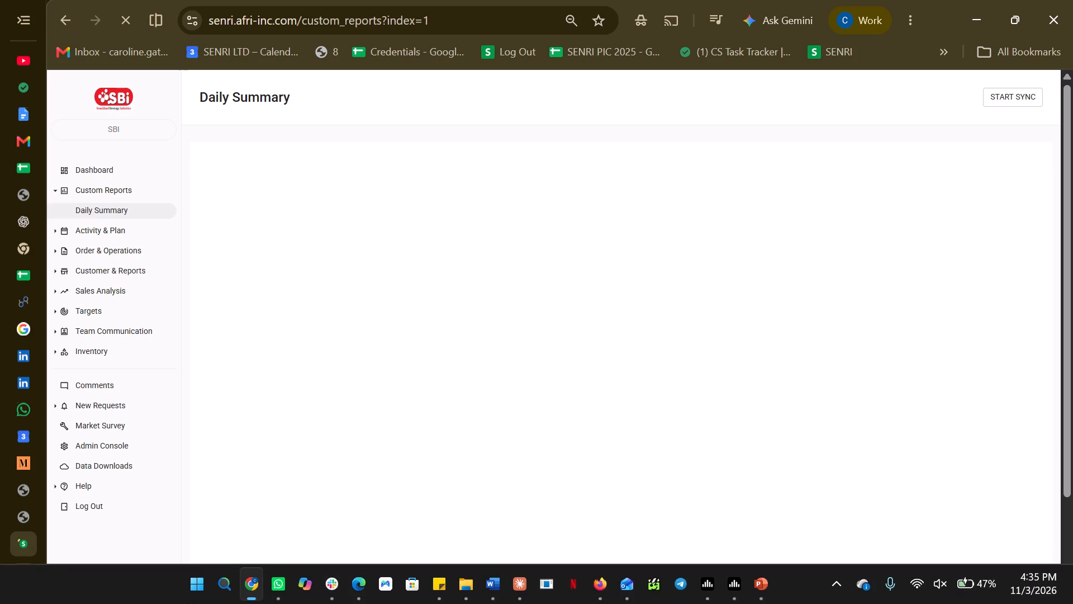
Find the Kuro app through the Windows search and launch it.
{"action": "left_click", "coordinate": [225, 582]}
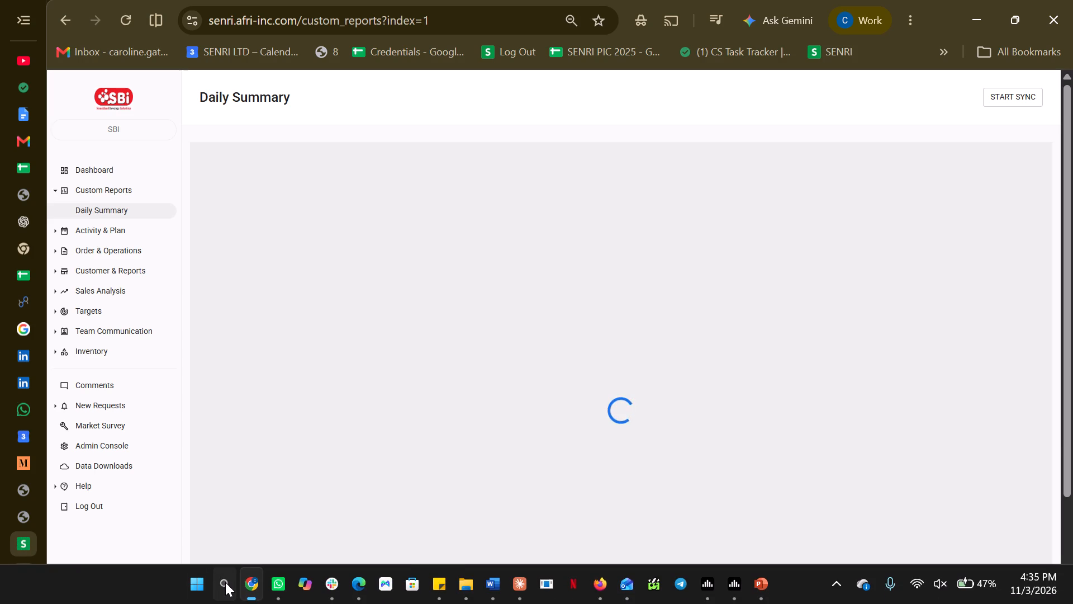
{"action": "type", "text": "ku"}
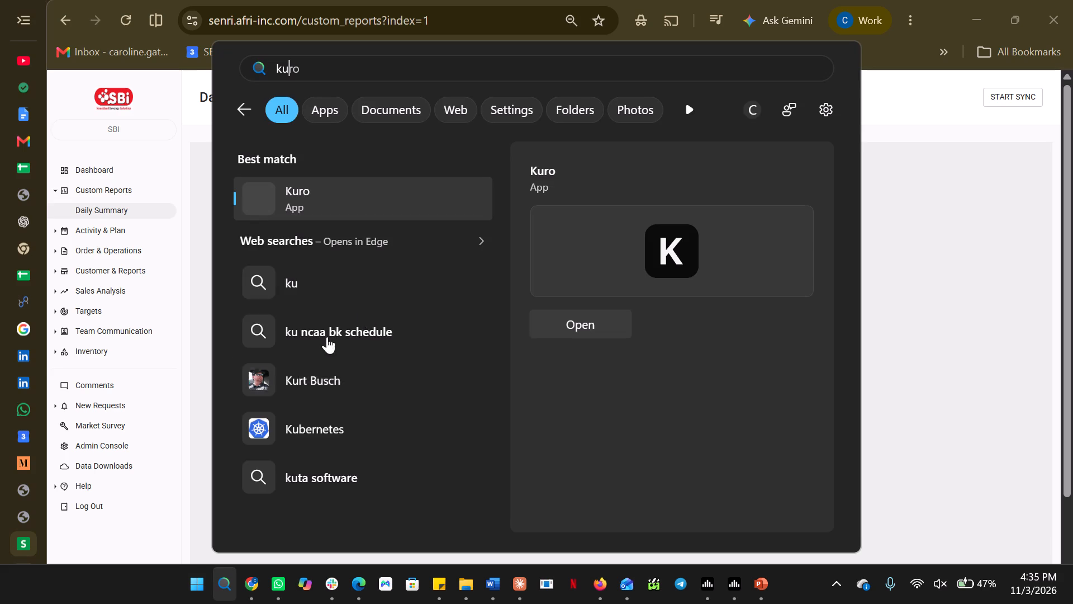
{"action": "left_click", "coordinate": [575, 320]}
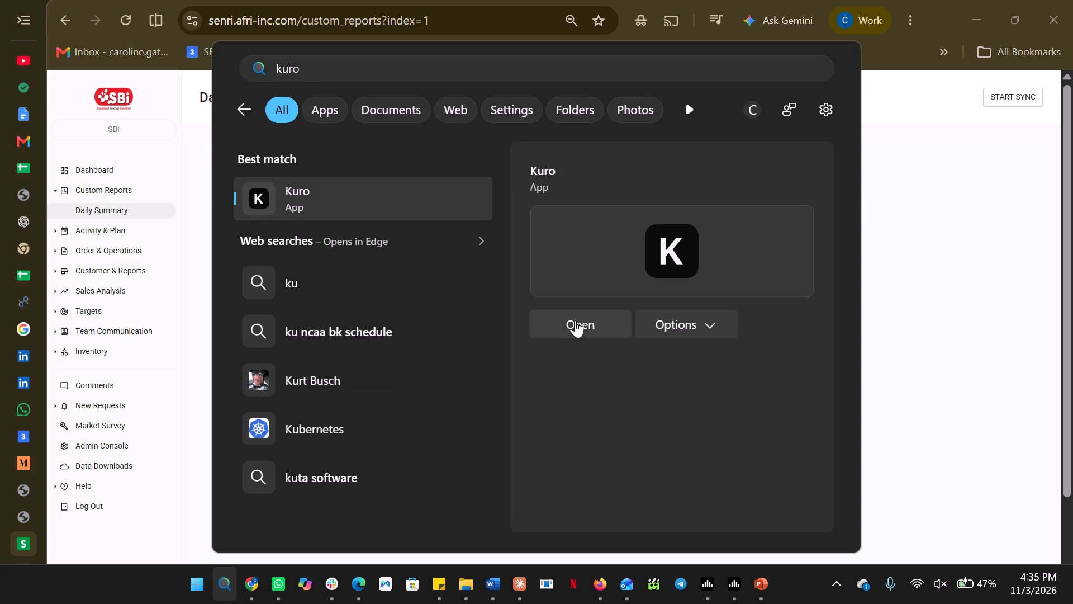
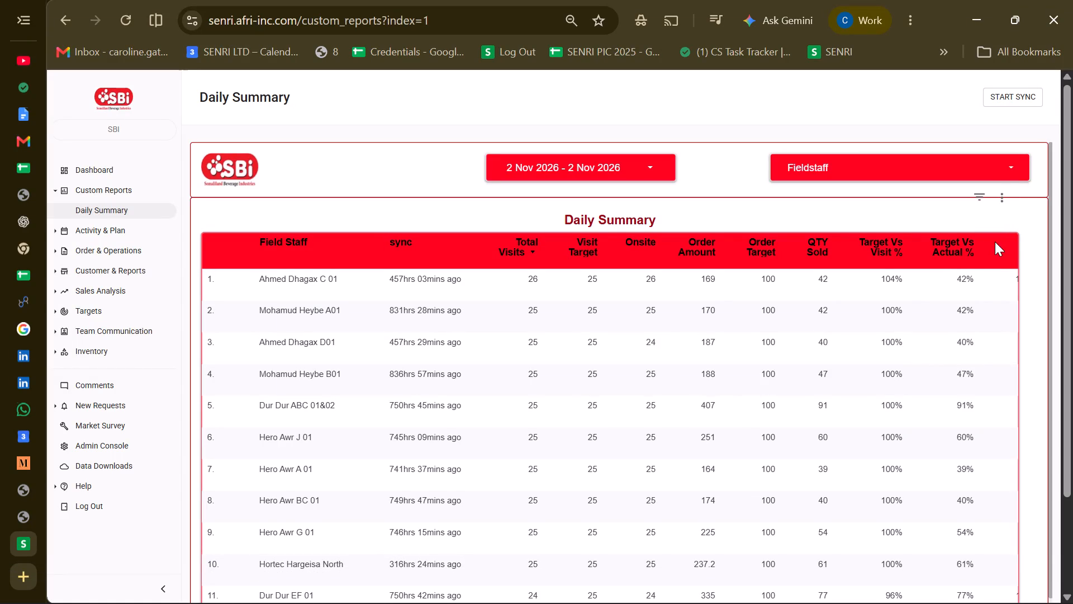
Export the Daily Summary table's data as CSV (Excel).
{"action": "left_click", "coordinate": [1004, 196]}
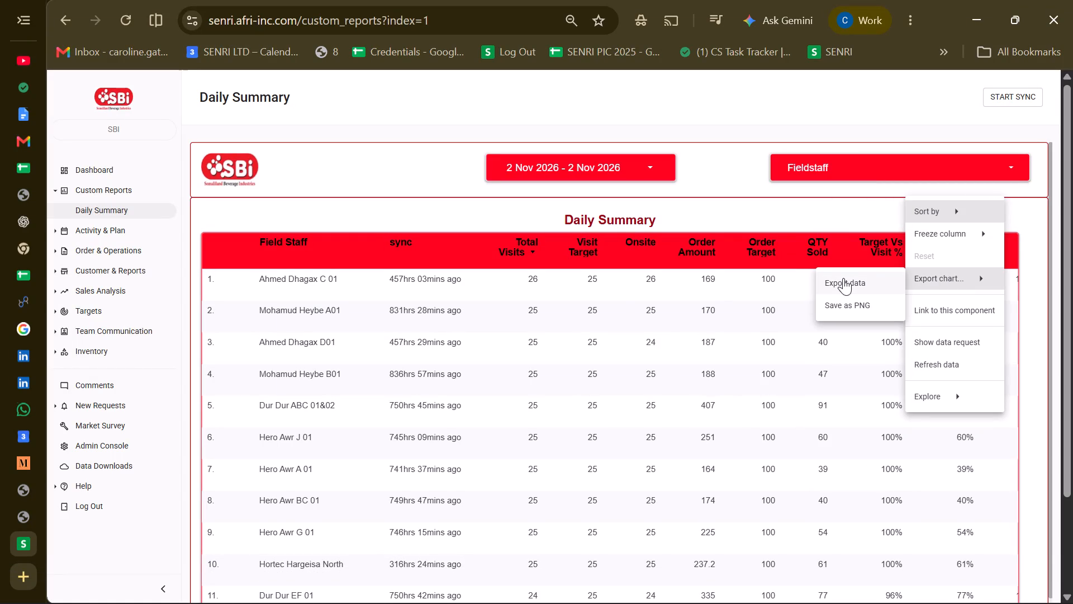
{"action": "left_click", "coordinate": [843, 278]}
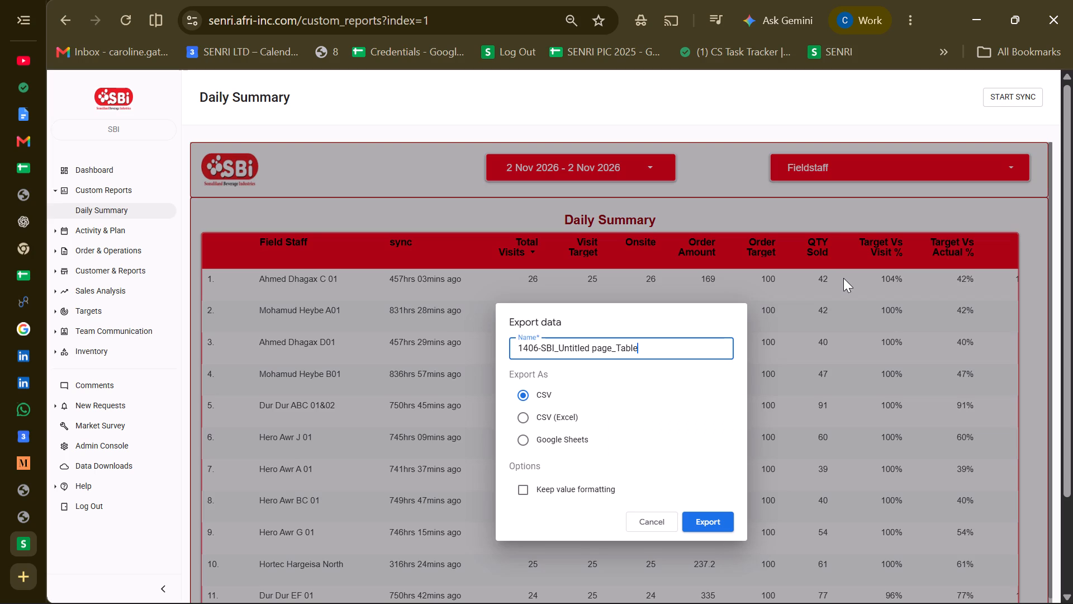
{"action": "left_click", "coordinate": [595, 422]}
{"action": "left_click", "coordinate": [542, 422]}
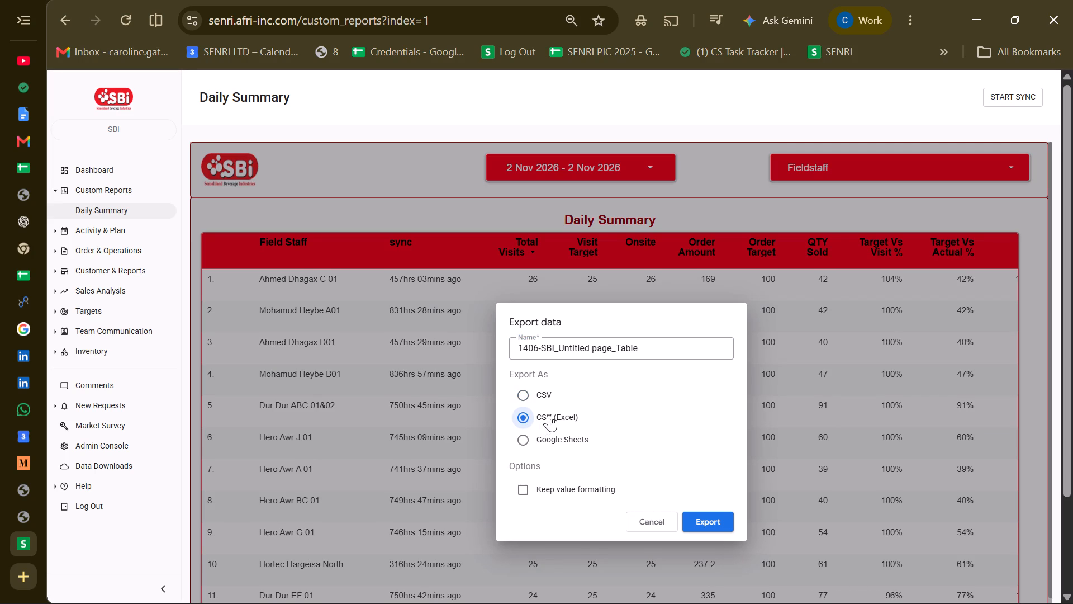
{"action": "left_click", "coordinate": [704, 523]}
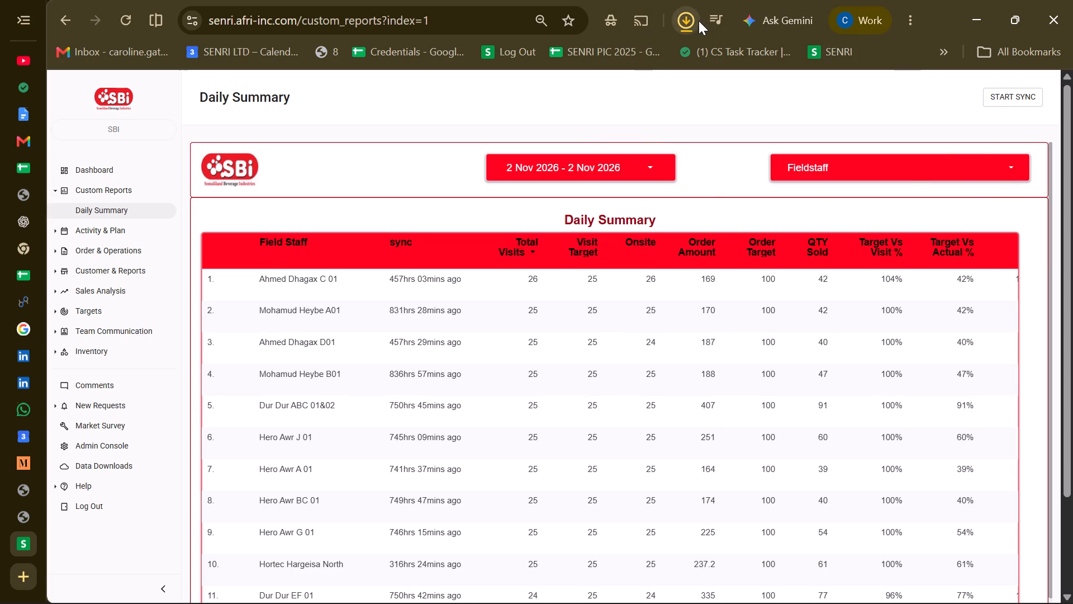
Open the Activity Report under Activity & Plan and search it with the period set to Yesterday.
{"action": "left_click", "coordinate": [92, 235]}
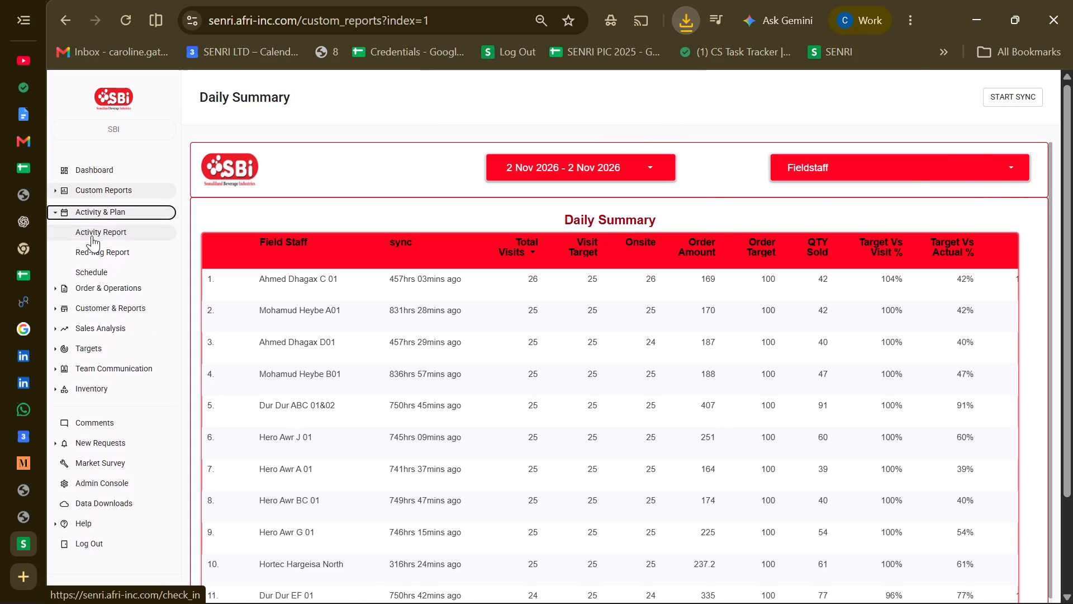
{"action": "left_click", "coordinate": [89, 235]}
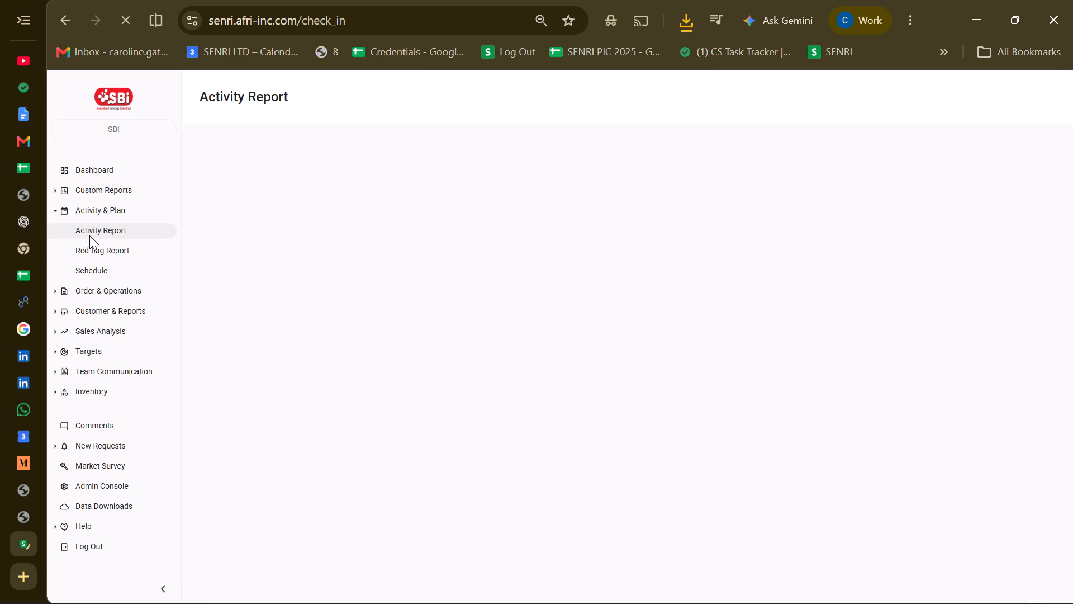
{"action": "left_click", "coordinate": [414, 174]}
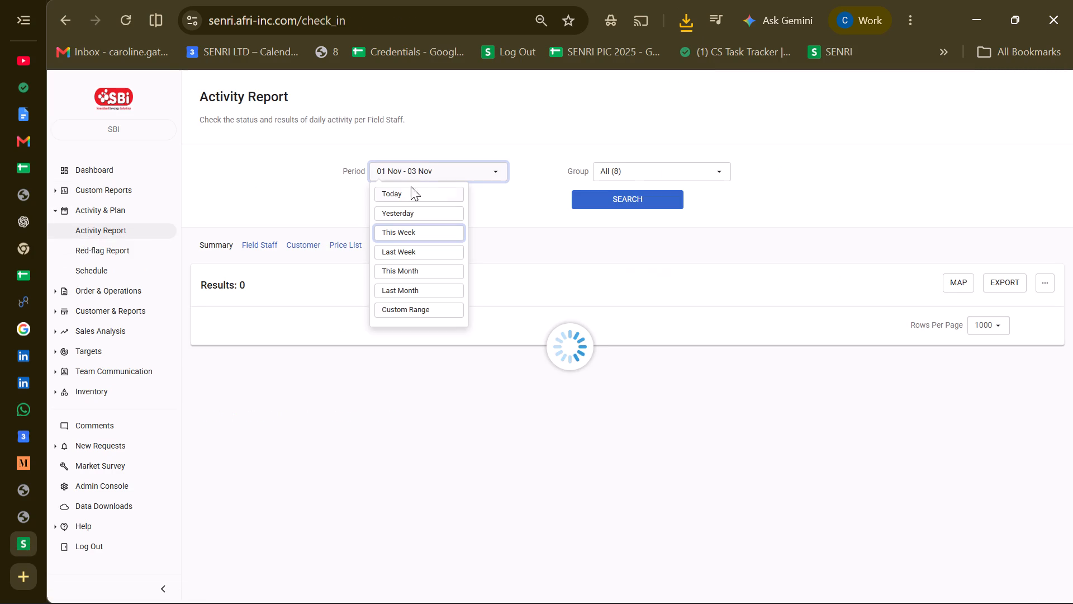
{"action": "left_click", "coordinate": [406, 209]}
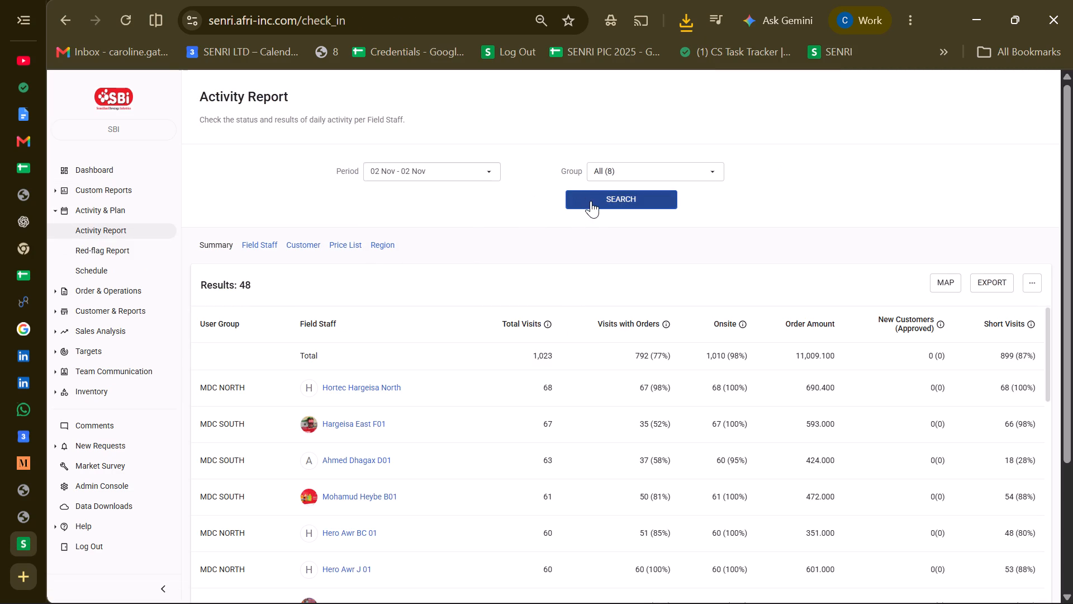
{"action": "left_click", "coordinate": [591, 201]}
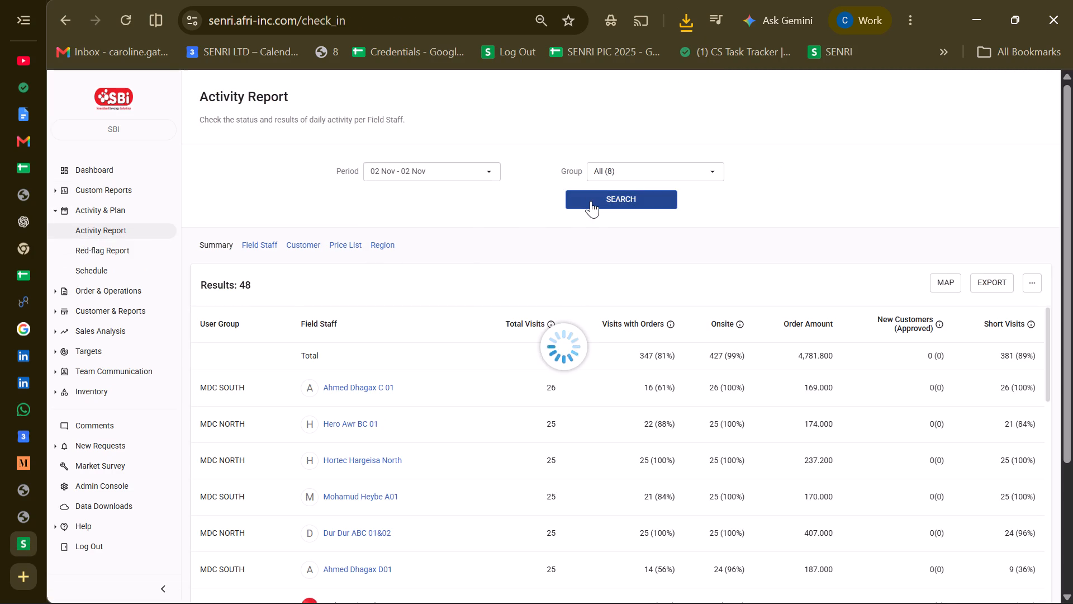
{"action": "double_click", "coordinate": [591, 201]}
Export the attendance data from the Activity Report.
{"action": "left_click", "coordinate": [1027, 281]}
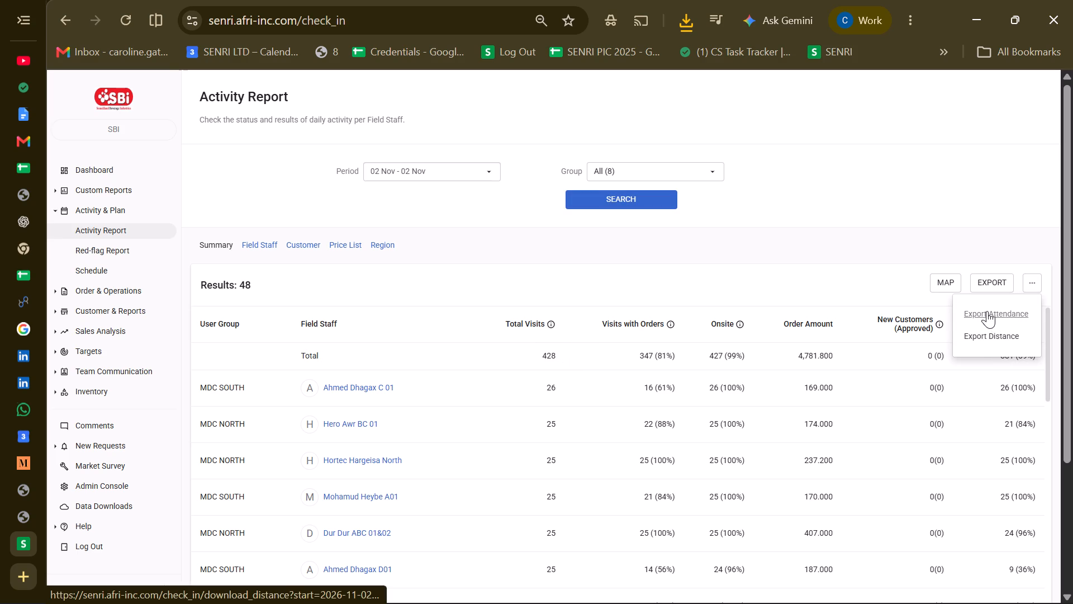
{"action": "left_click", "coordinate": [987, 311]}
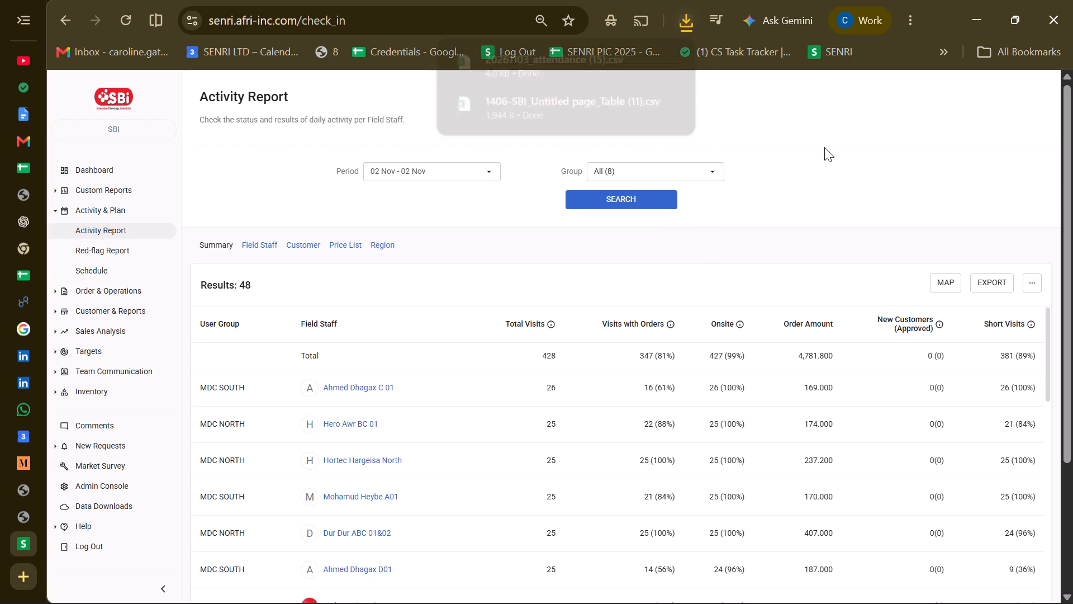
Open the downloaded attendance CSV and the 1406-SBI_Untitled page_Table (11) CSV in Excel, arranged side by side.
{"action": "left_click", "coordinate": [567, 78]}
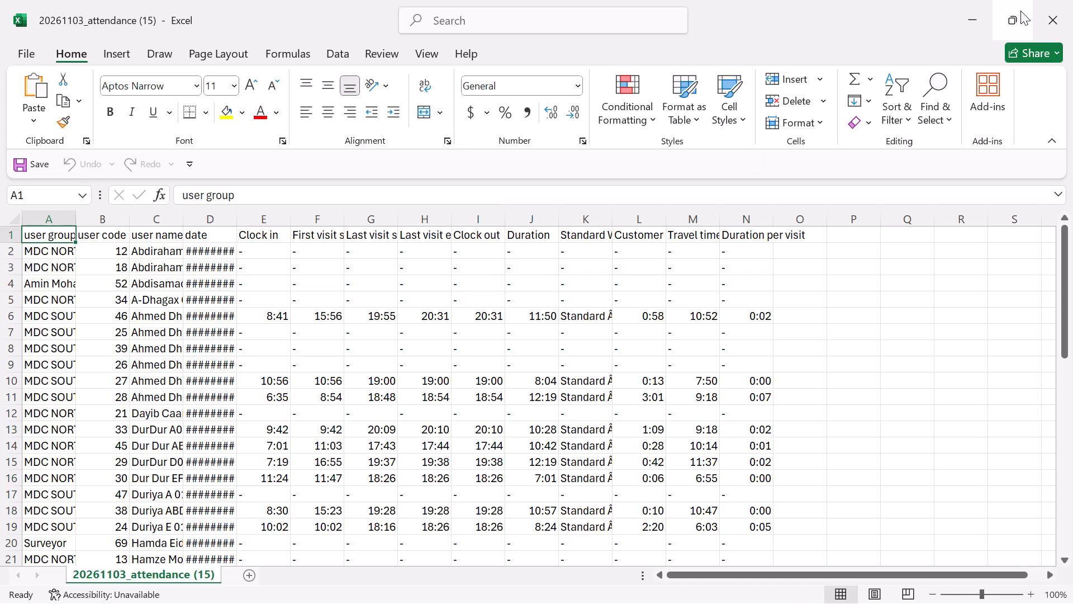
{"action": "left_click", "coordinate": [905, 55]}
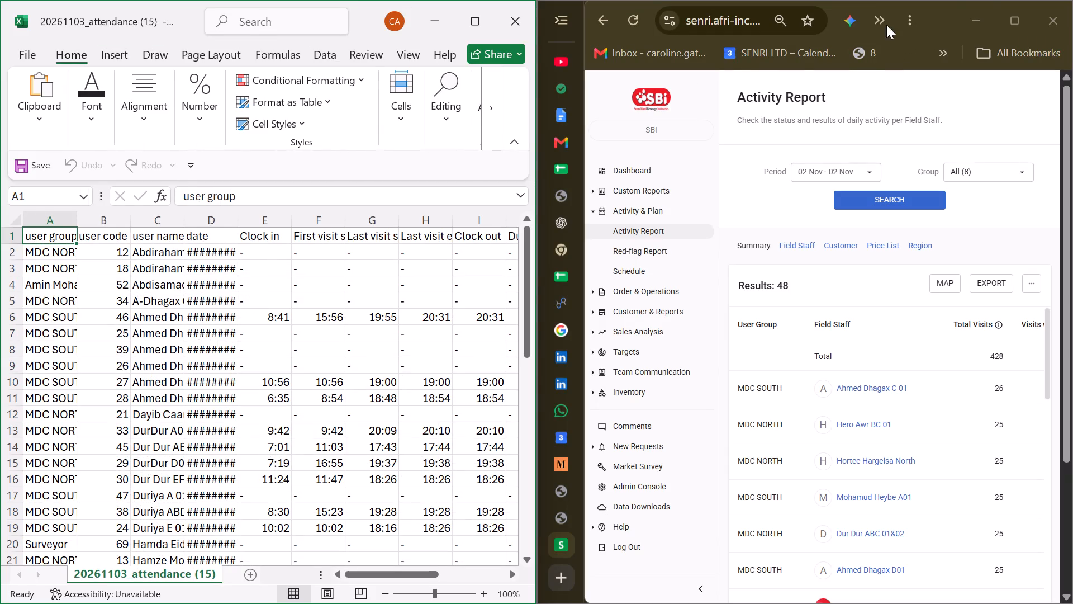
{"action": "left_click", "coordinate": [1005, 32]}
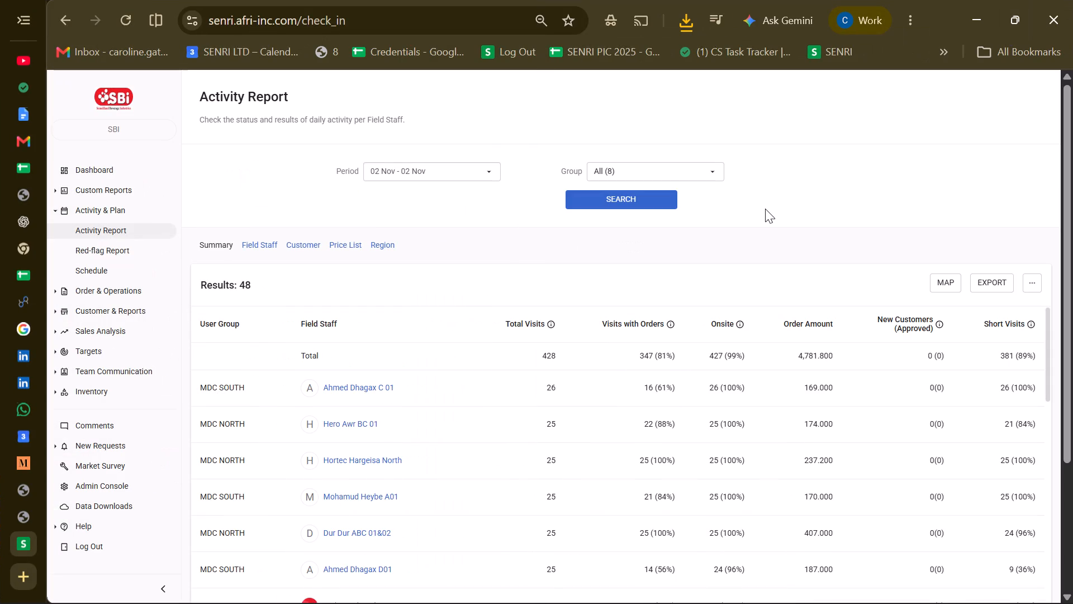
{"action": "left_click", "coordinate": [684, 23]}
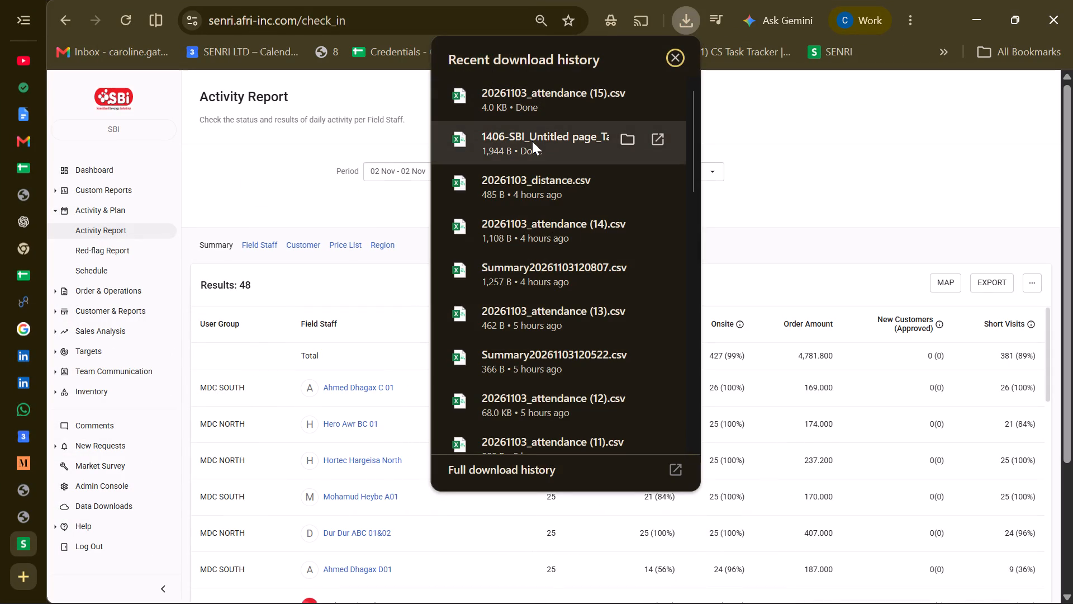
{"action": "left_click", "coordinate": [532, 141]}
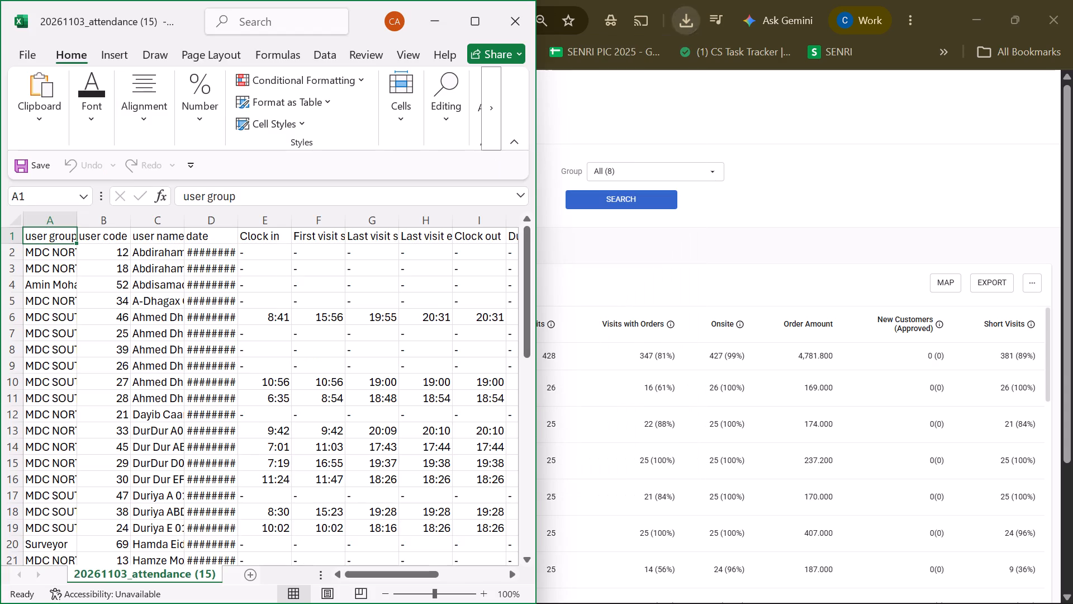
{"action": "left_click", "coordinate": [369, 286]}
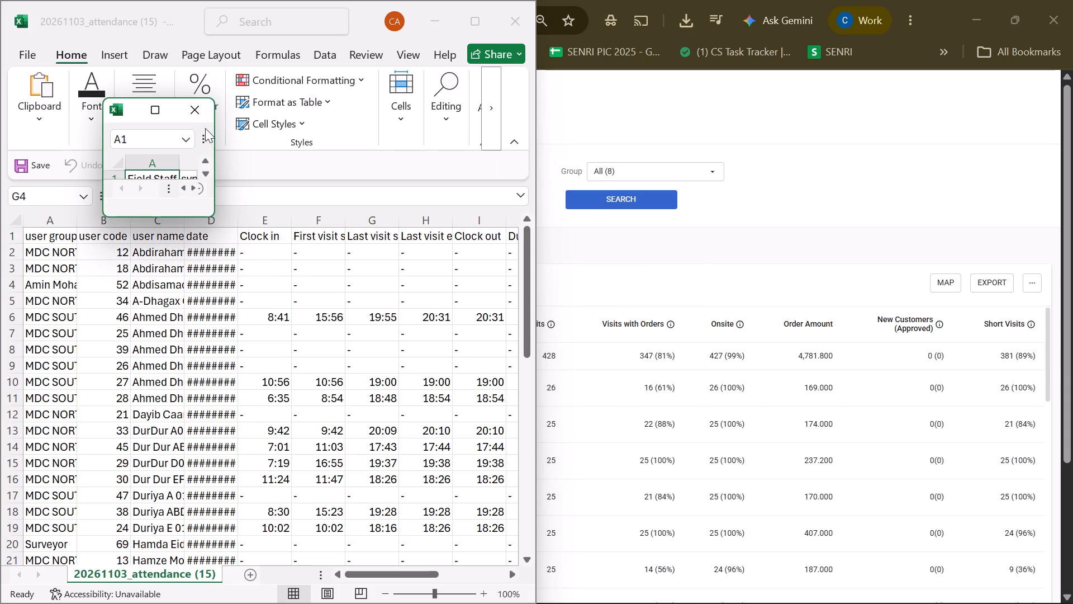
{"action": "left_click", "coordinate": [120, 156]}
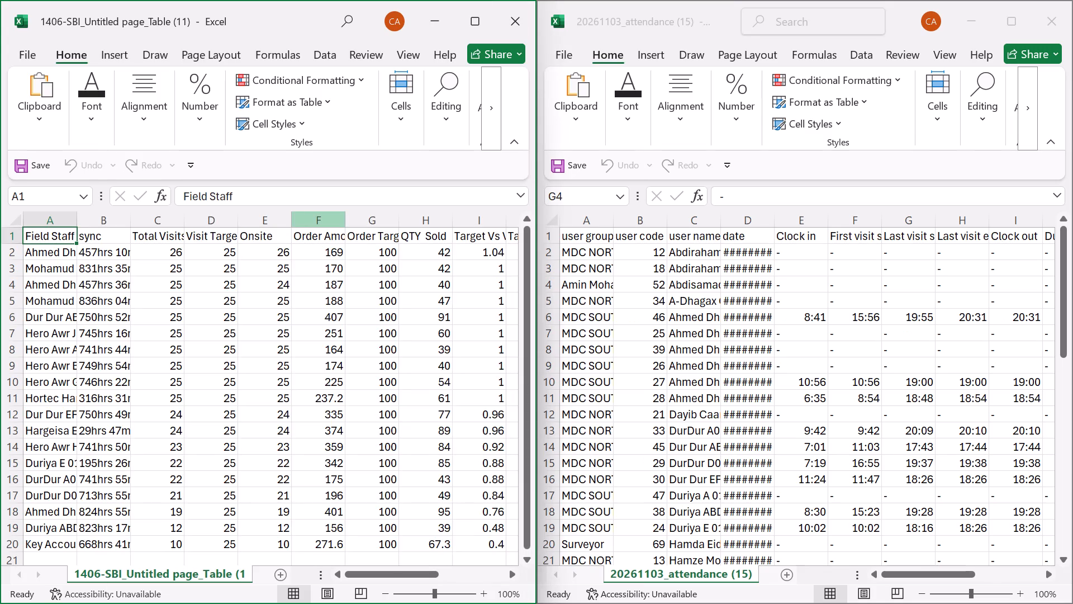
In M2 under Clock Out, enter an exact-match XLOOKUP of A2 in the attendance file's column C, returning column I, with match mode 0.
{"action": "scroll", "coordinate": [481, 360], "scroll_direction": "left", "scroll_amount": 2}
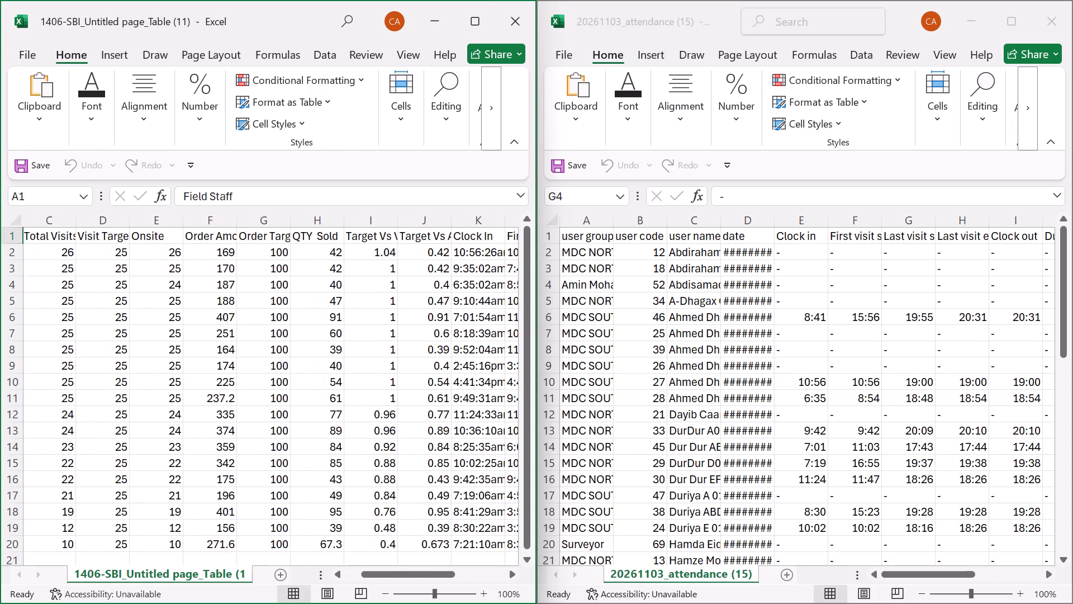
{"action": "scroll", "coordinate": [481, 360], "scroll_direction": "left", "scroll_amount": 1}
{"action": "left_click", "coordinate": [435, 254]}
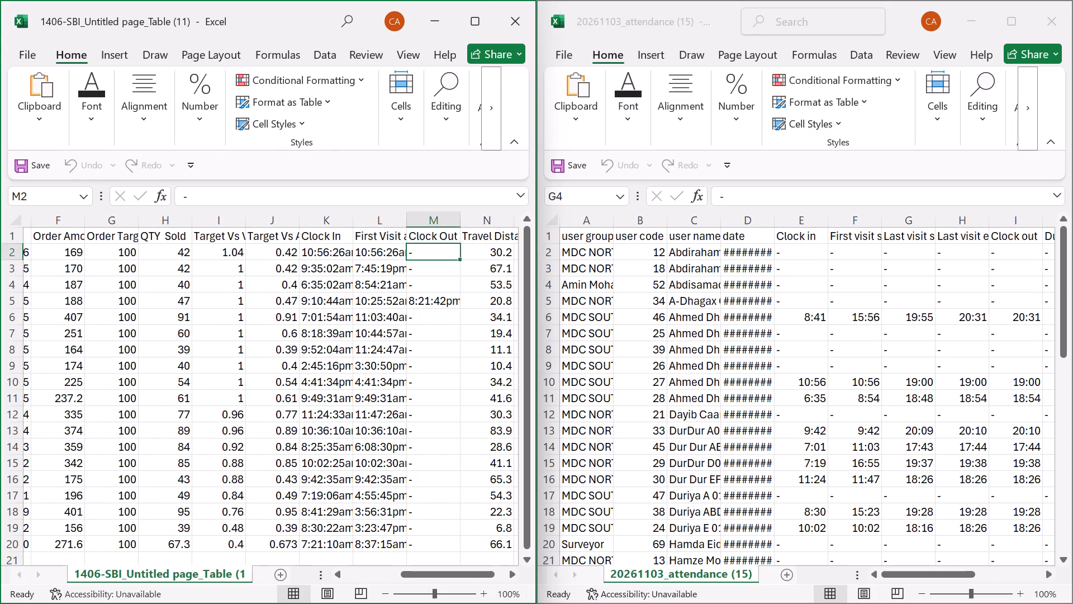
{"action": "type", "text": "=x"}
{"action": "double_click", "coordinate": [435, 280]}
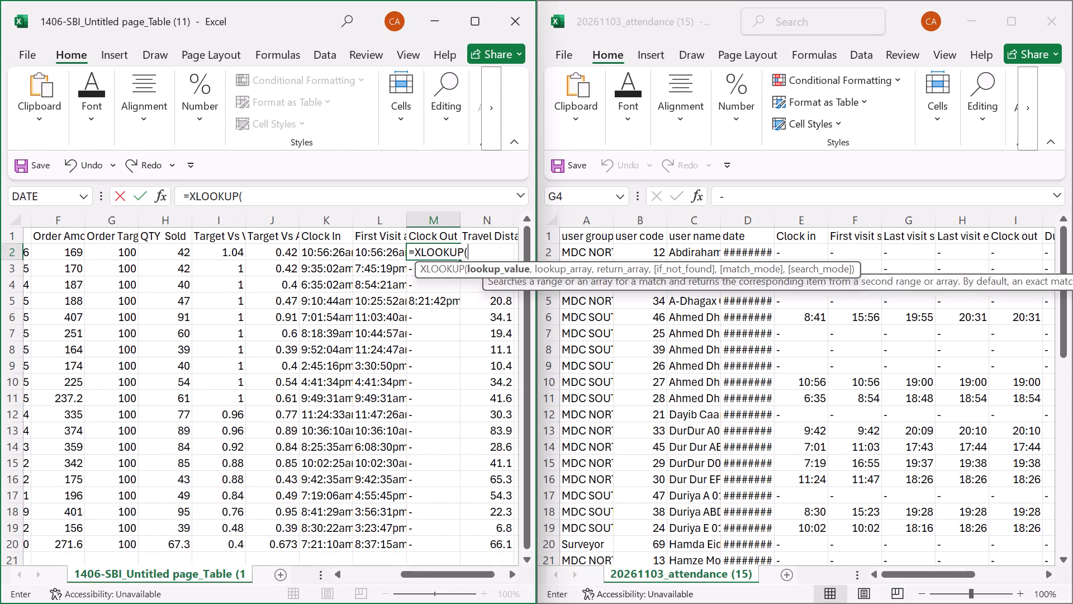
{"action": "scroll", "coordinate": [435, 280], "scroll_direction": "right", "scroll_amount": 4}
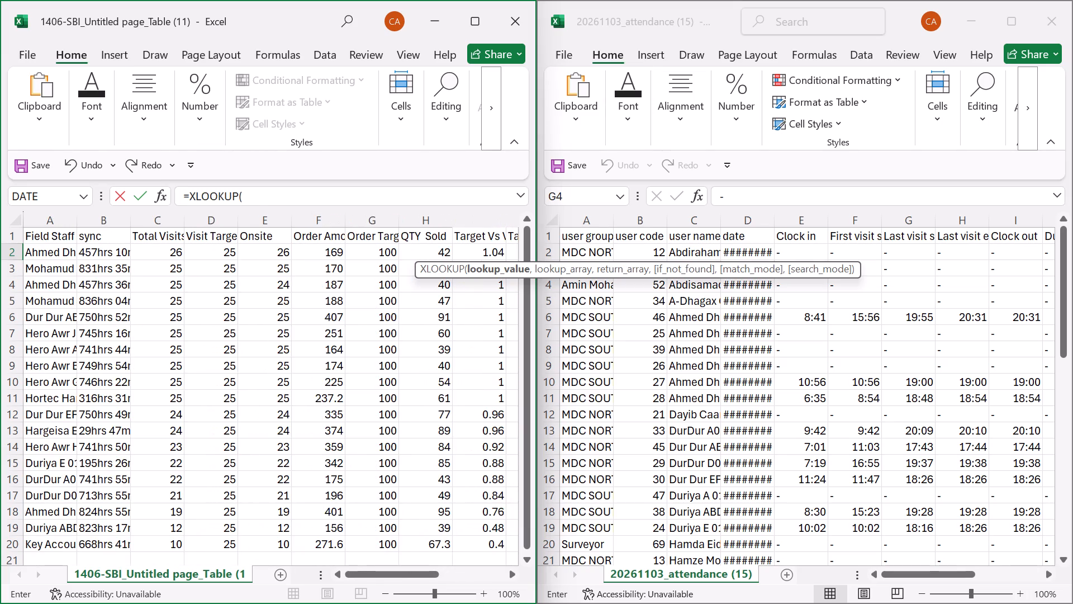
{"action": "left_click", "coordinate": [67, 254]}
{"action": "key", "text": "comma"}
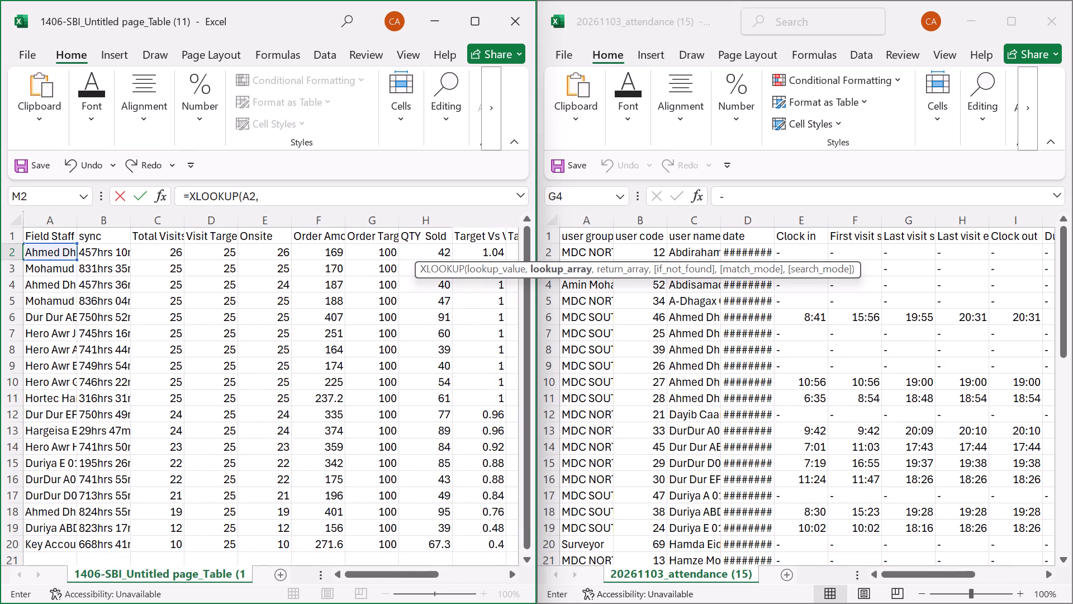
{"action": "left_click", "coordinate": [694, 225]}
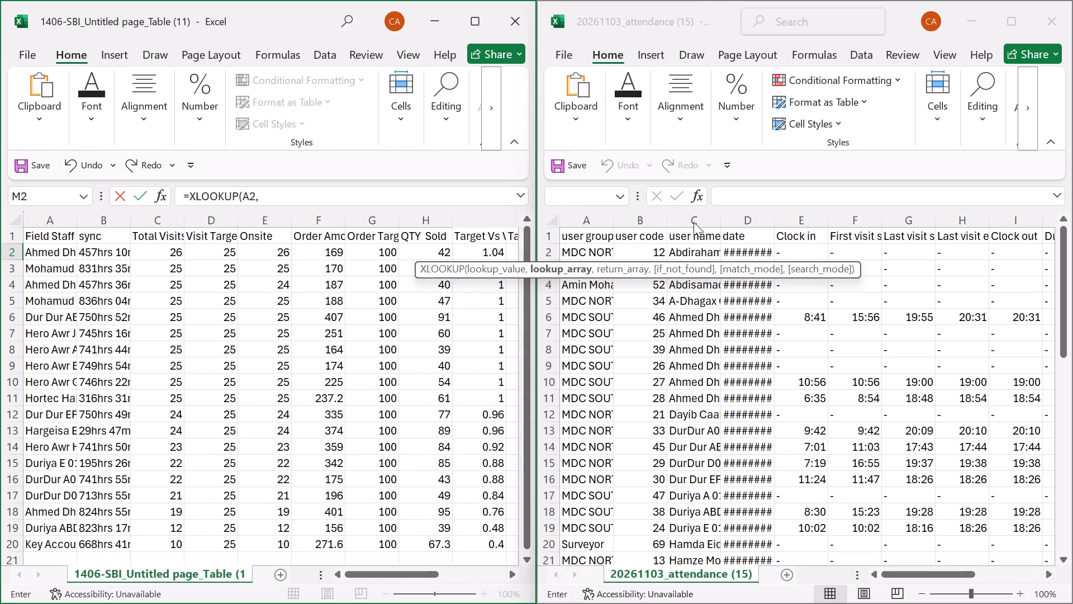
{"action": "left_click", "coordinate": [693, 220]}
{"action": "left_click", "coordinate": [693, 220]}
{"action": "key", "text": "comma"}
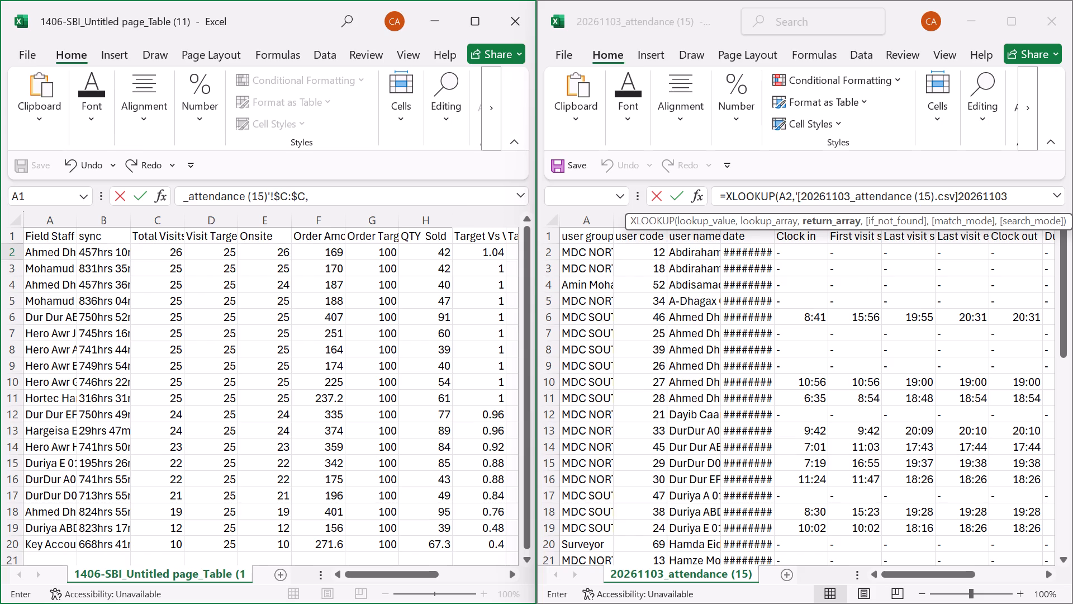
{"action": "scroll", "coordinate": [805, 356], "scroll_direction": "left", "scroll_amount": 2}
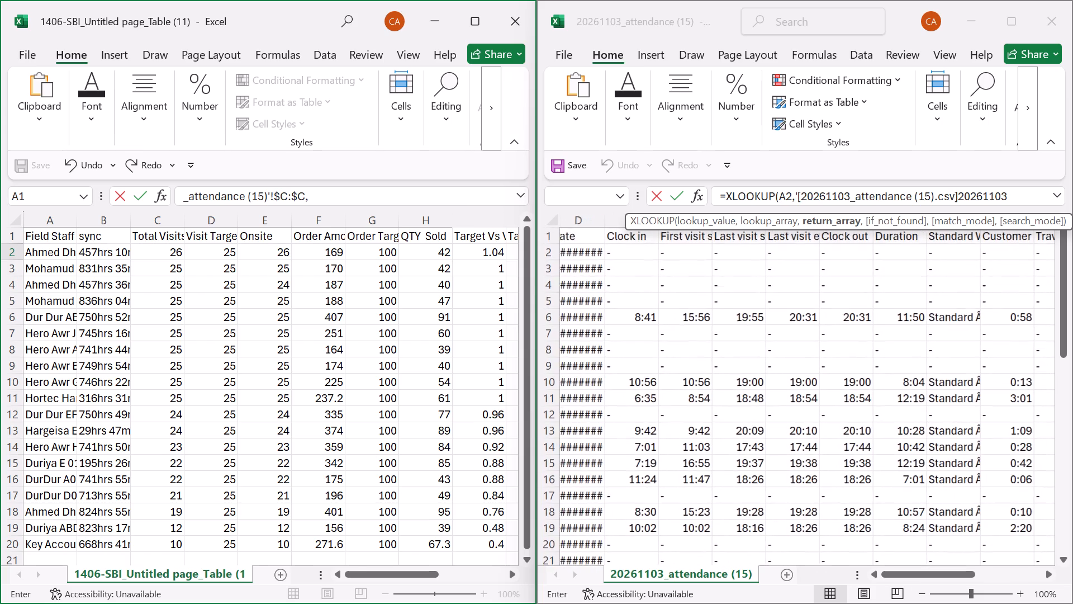
{"action": "scroll", "coordinate": [805, 356], "scroll_direction": "left", "scroll_amount": 2}
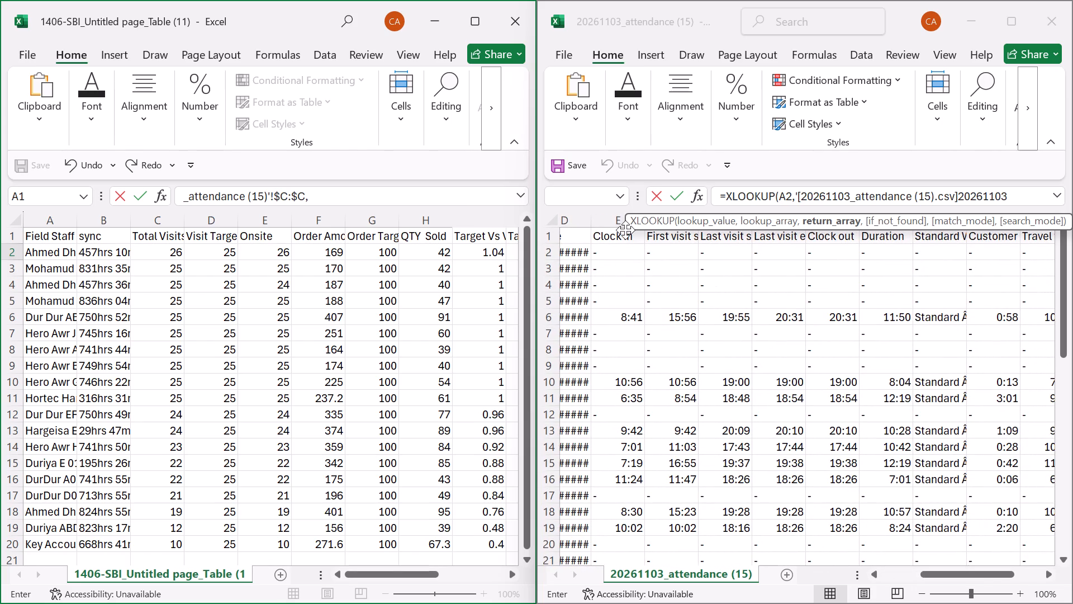
{"action": "left_click_drag", "start_coordinate": [625, 230], "coordinate": [586, 0]}
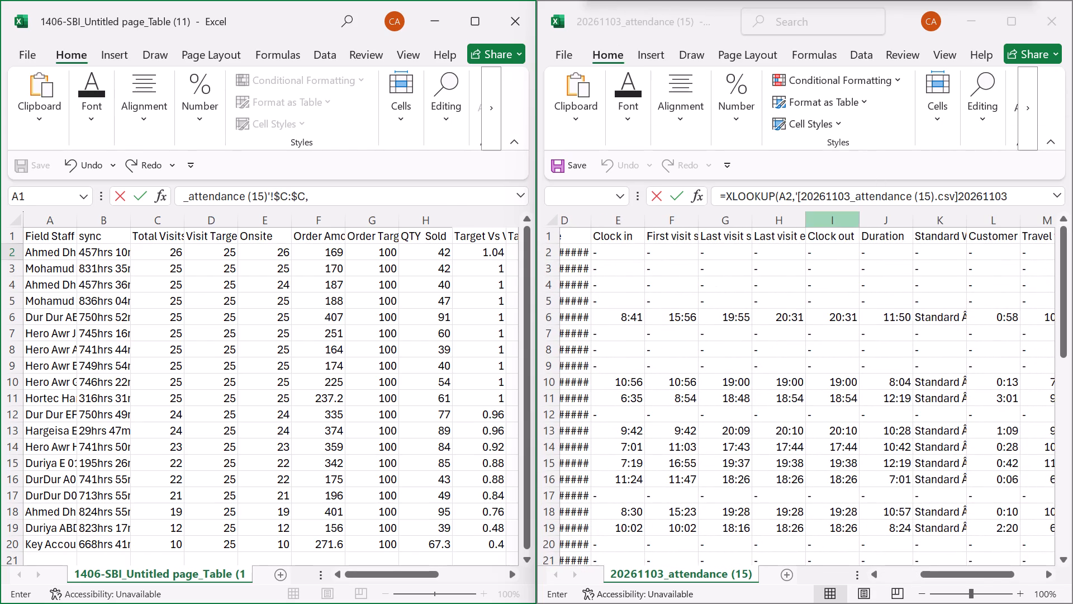
{"action": "left_click", "coordinate": [829, 216]}
{"action": "type", "text": ",,0"}
{"action": "key", "text": "Return"}
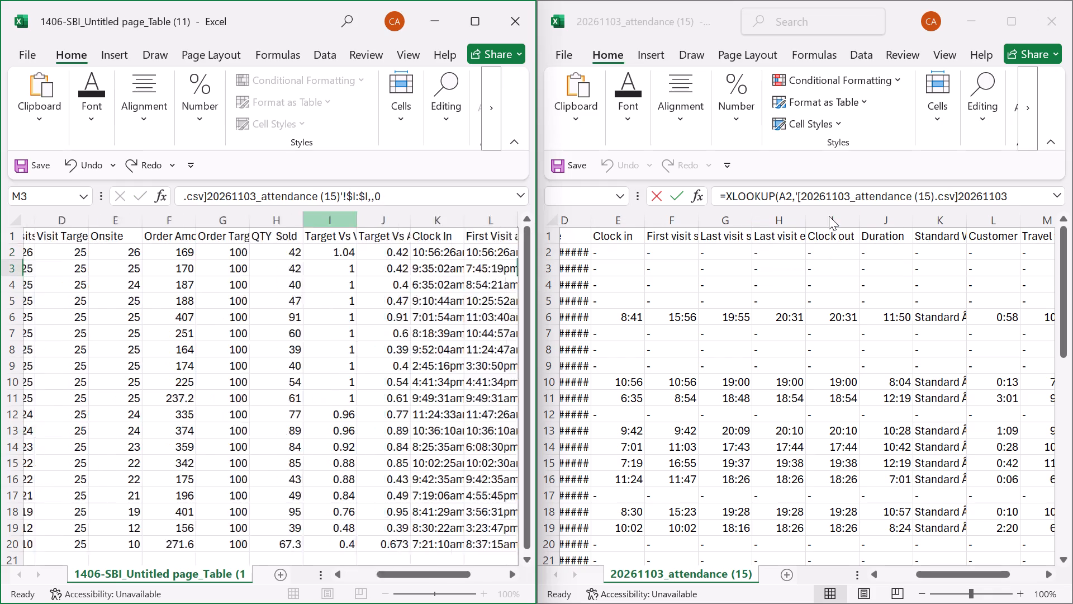
Fill the M2 lookup formula down the Clock Out column to row 20.
{"action": "left_click", "coordinate": [480, 250]}
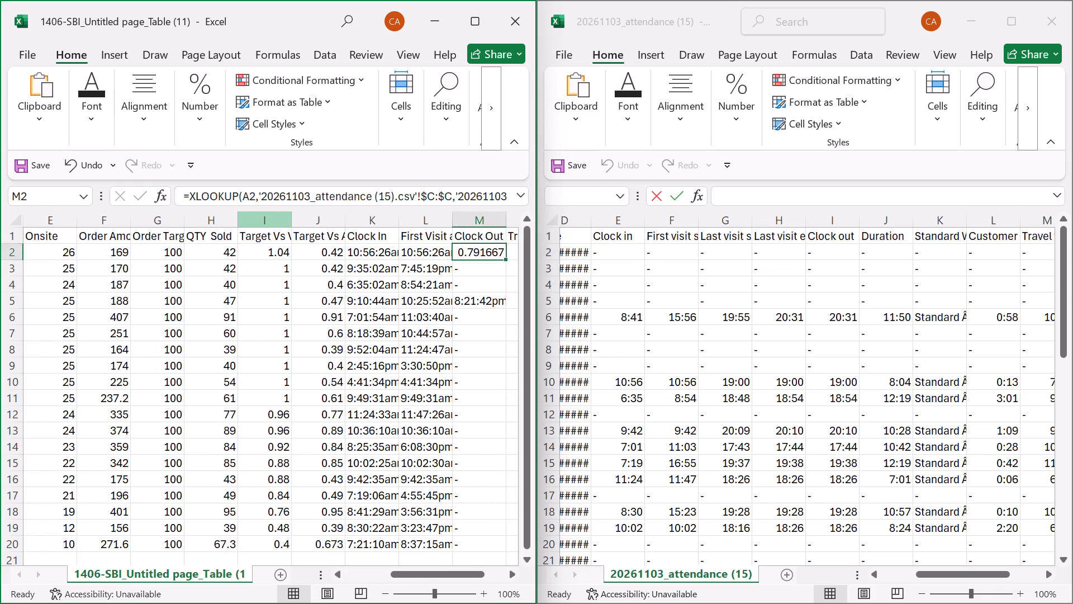
{"action": "double_click", "coordinate": [504, 258]}
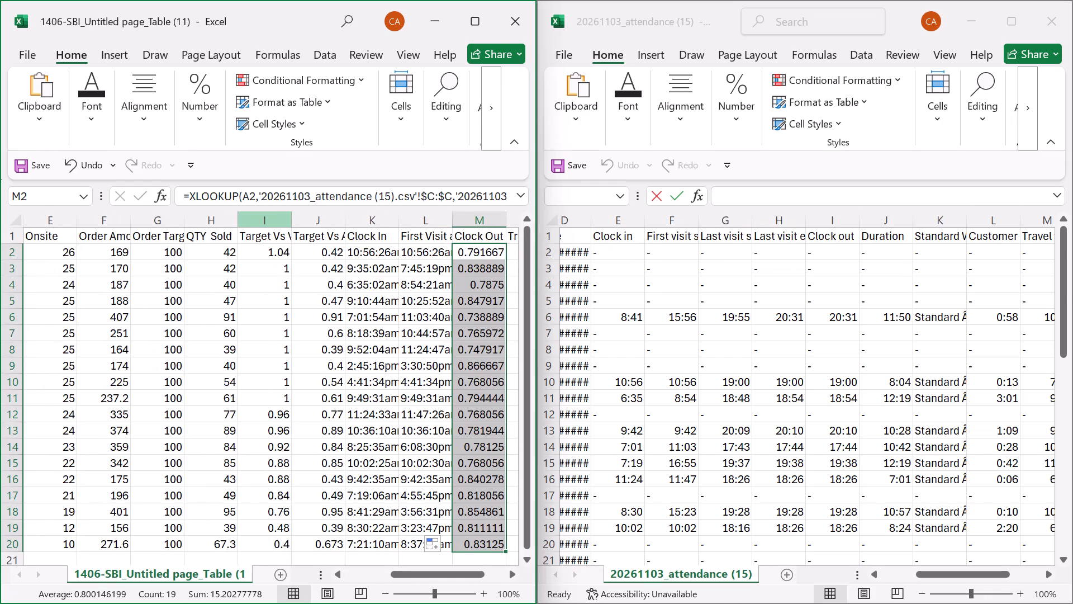
Maximize the summary workbook and format the filled Clock Out cells as Time with the 1:30 PM type.
{"action": "left_click", "coordinate": [479, 31]}
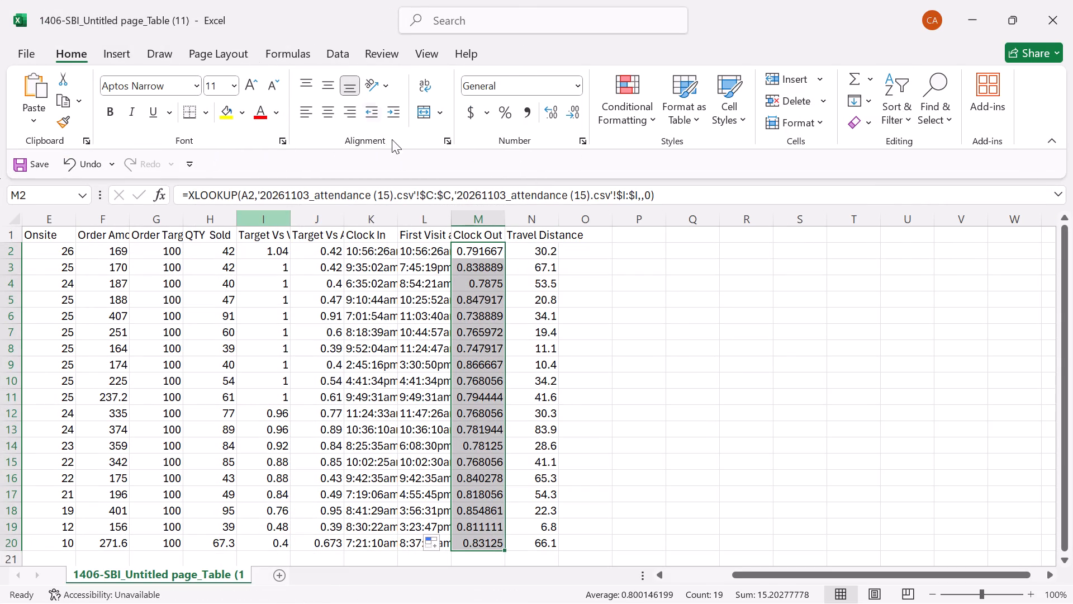
{"action": "left_click", "coordinate": [583, 140]}
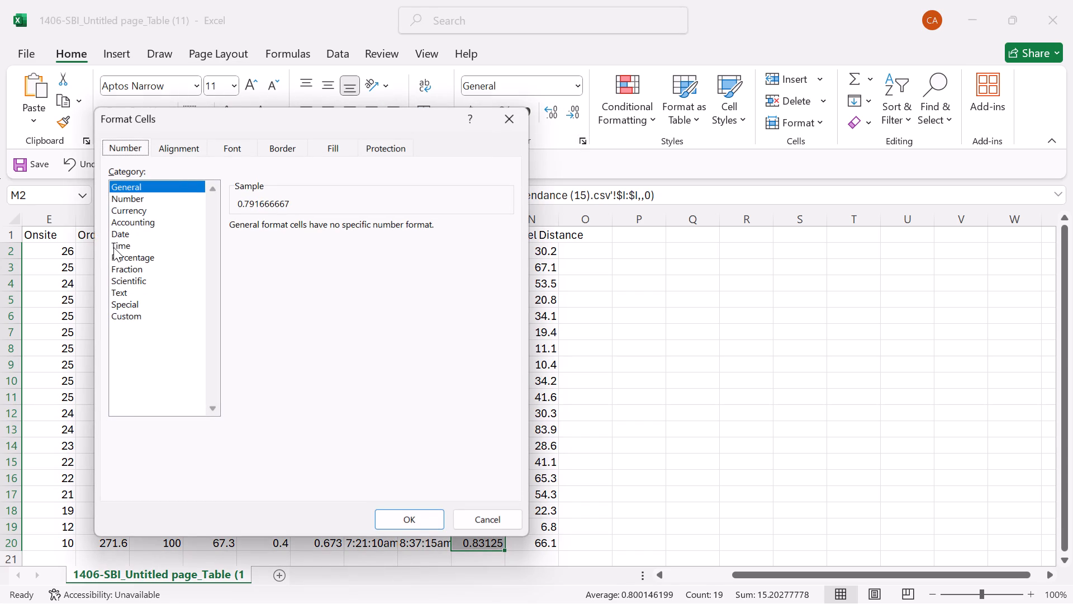
{"action": "left_click", "coordinate": [113, 247]}
{"action": "left_click", "coordinate": [253, 263]}
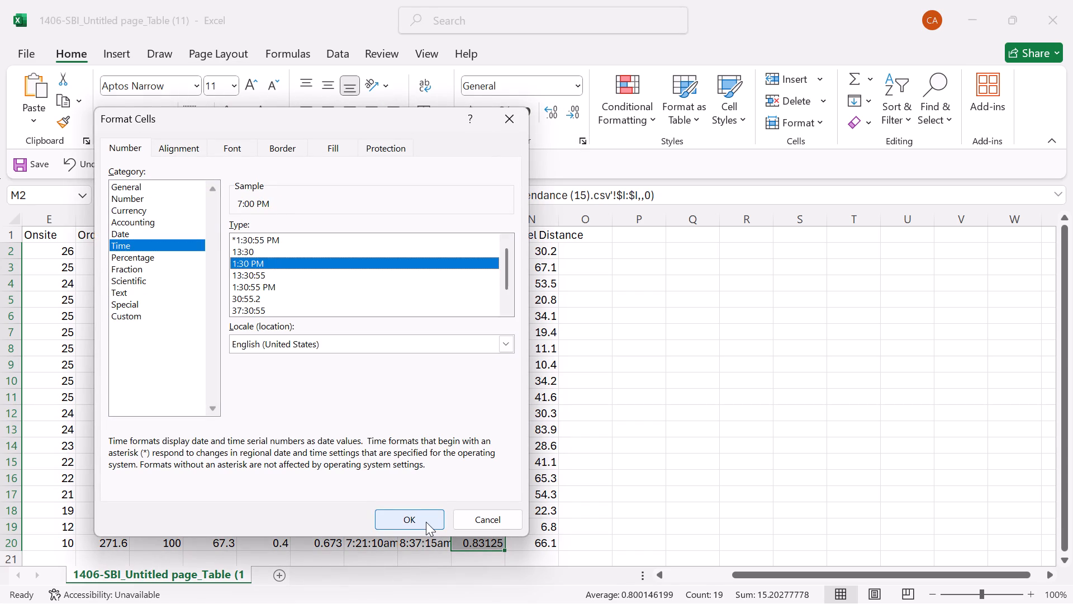
{"action": "left_click", "coordinate": [426, 522]}
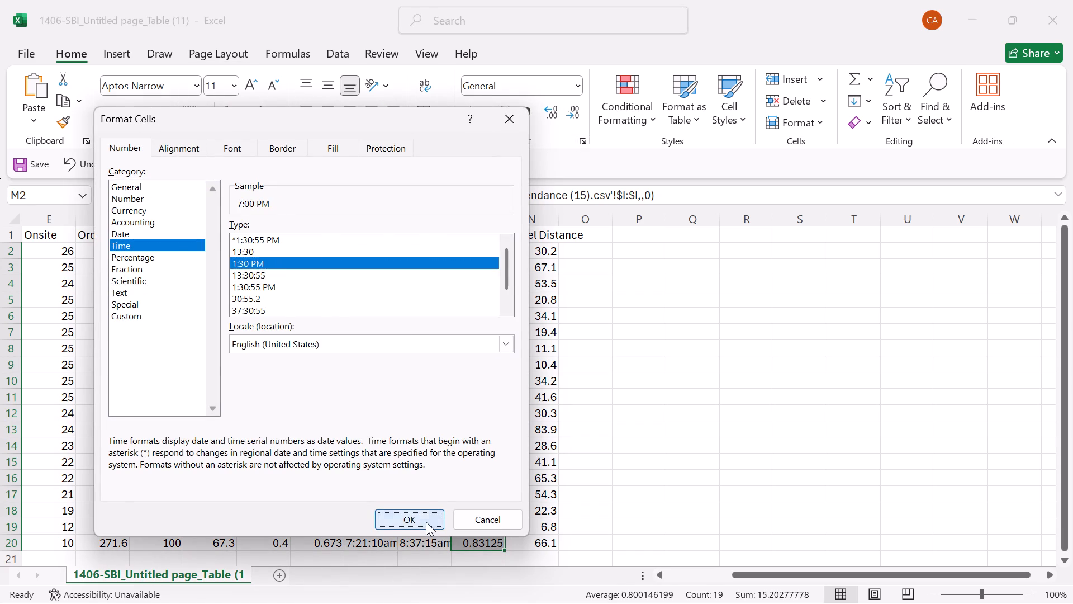
Replace the Field Staff header in A1 with the date 2/11/2026.
{"action": "scroll", "coordinate": [426, 522], "scroll_direction": "right", "scroll_amount": 4}
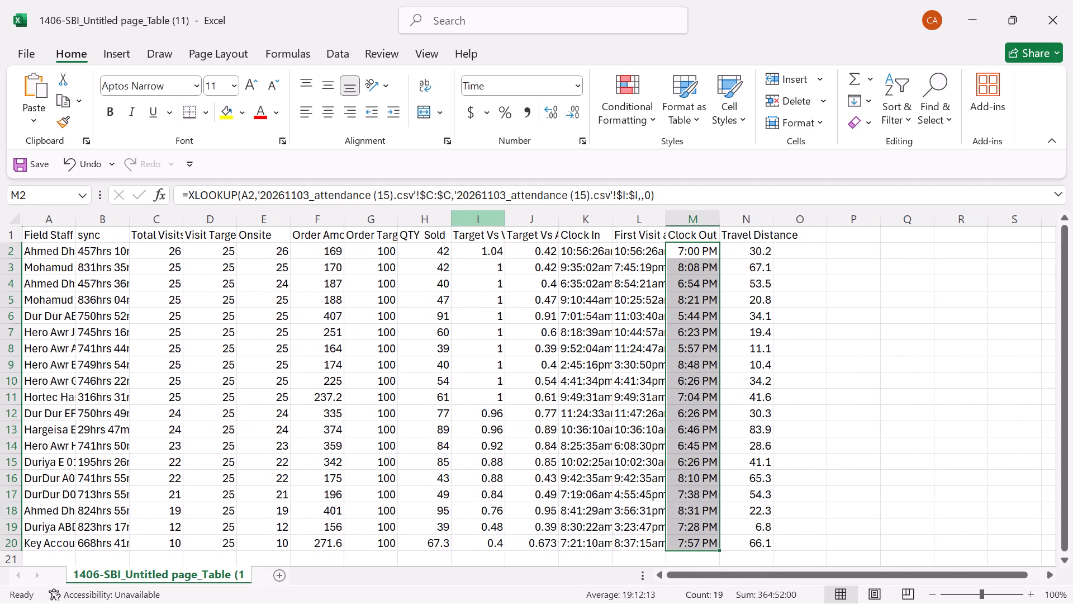
{"action": "left_click", "coordinate": [32, 240]}
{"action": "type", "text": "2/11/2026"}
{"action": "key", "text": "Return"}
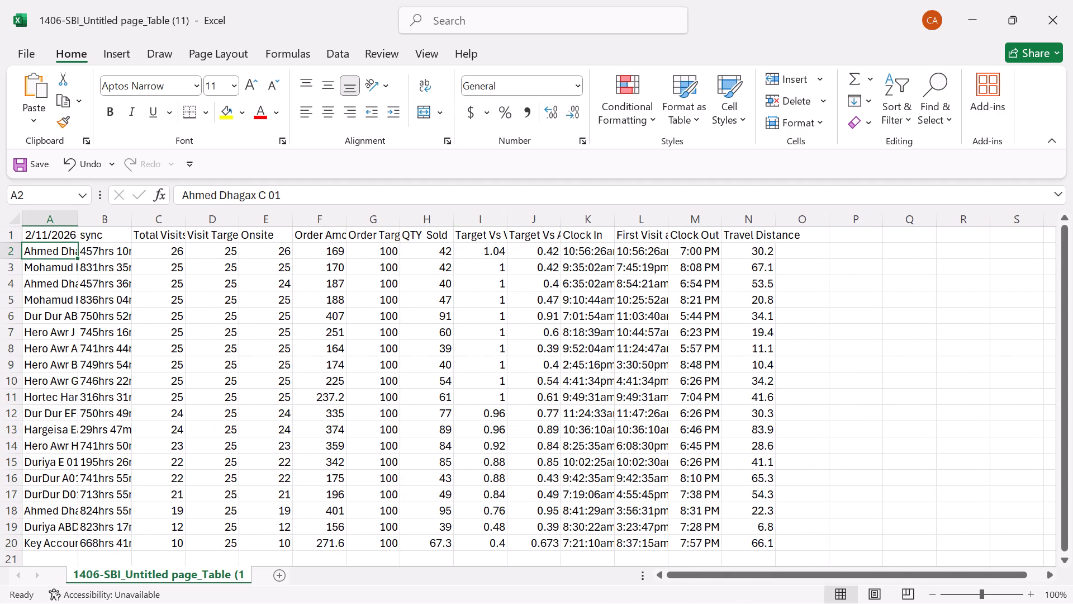
Make the header row 1 text bold and red.
{"action": "left_click", "coordinate": [3, 230]}
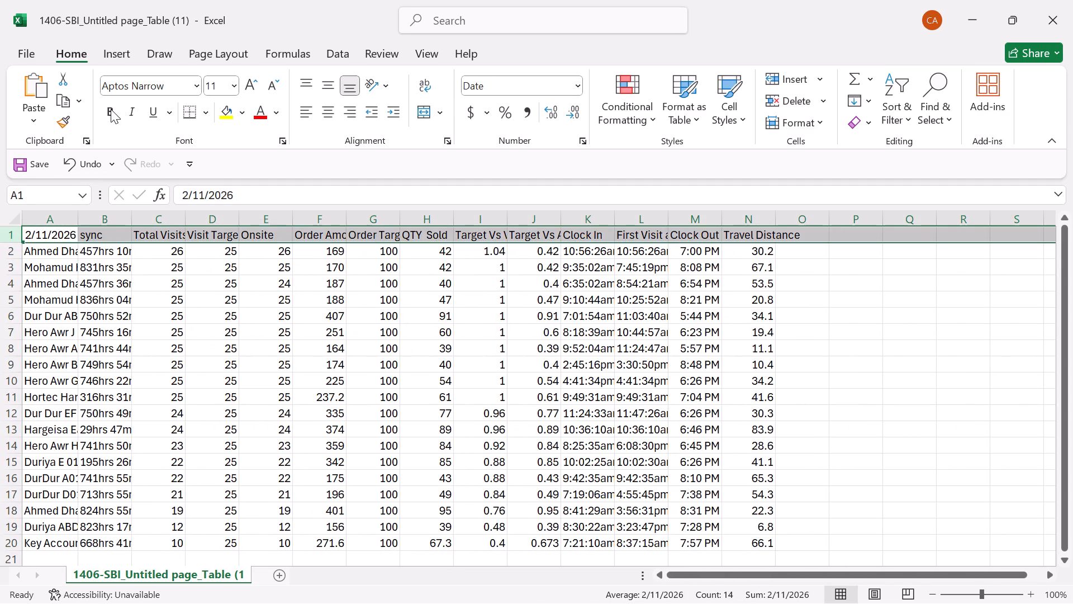
{"action": "left_click", "coordinate": [111, 109]}
{"action": "left_click", "coordinate": [268, 107]}
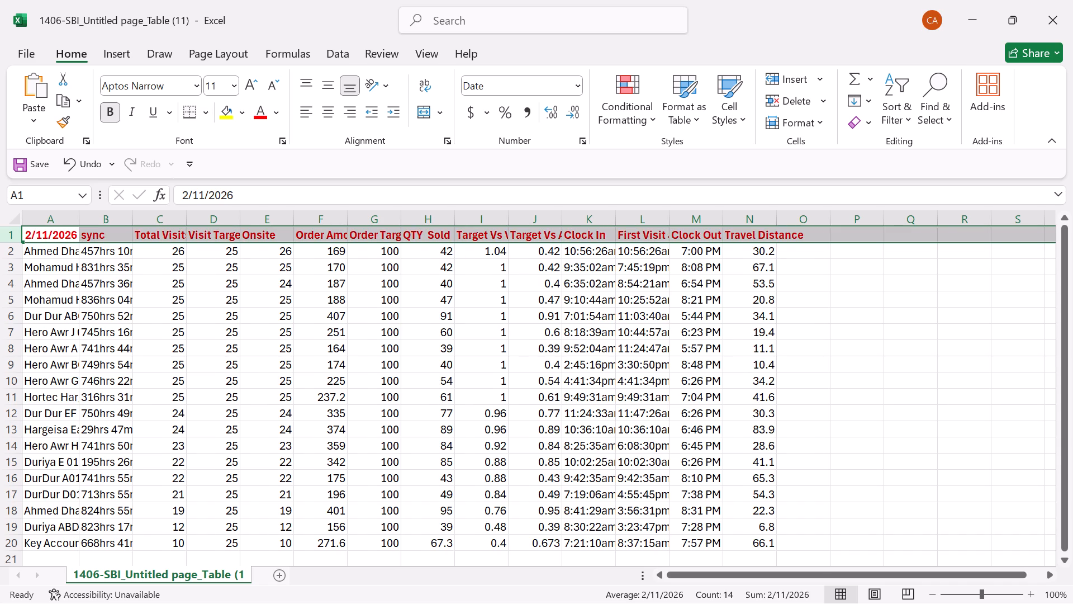
Apply all borders to the whole data table, from the header row to row 20.
{"action": "left_click", "coordinate": [191, 376]}
{"action": "key", "text": "ctrl+a"}
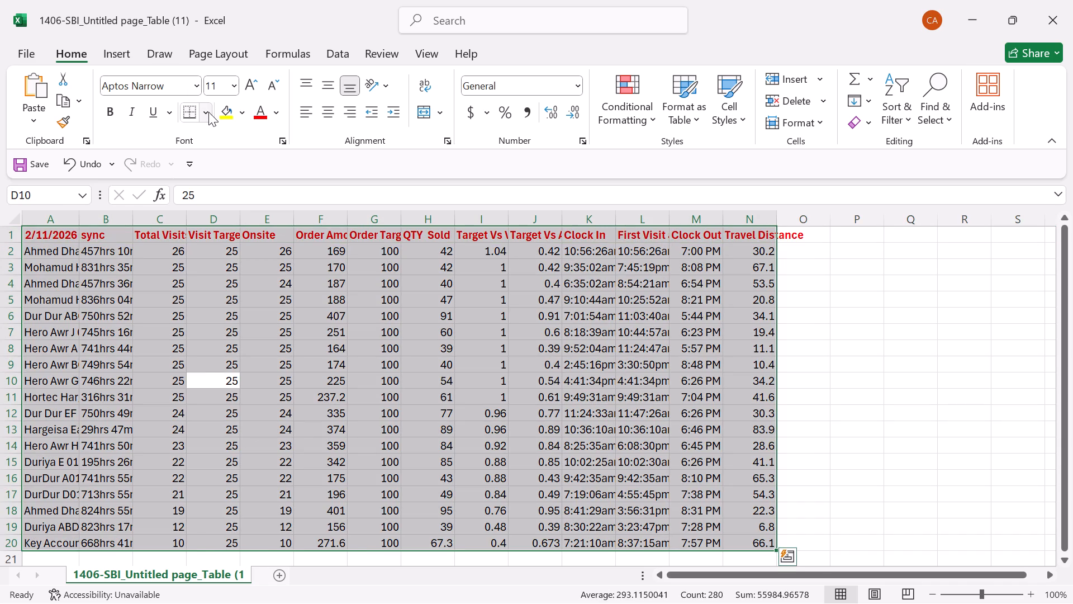
{"action": "left_click", "coordinate": [208, 112]}
{"action": "left_click", "coordinate": [228, 284]}
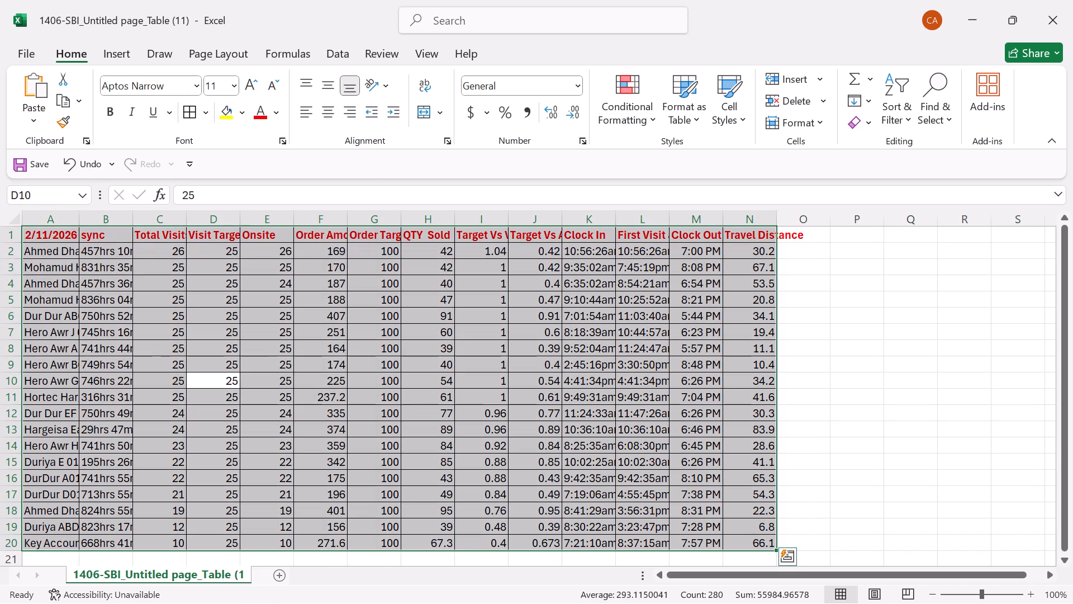
AutoFit the width of all columns in the sheet to their contents.
{"action": "left_click_drag", "start_coordinate": [11, 223], "coordinate": [77, 218]}
{"action": "left_click", "coordinate": [77, 218]}
{"action": "left_click_drag", "start_coordinate": [77, 218], "coordinate": [150, 391]}
{"action": "left_click", "coordinate": [150, 391]}
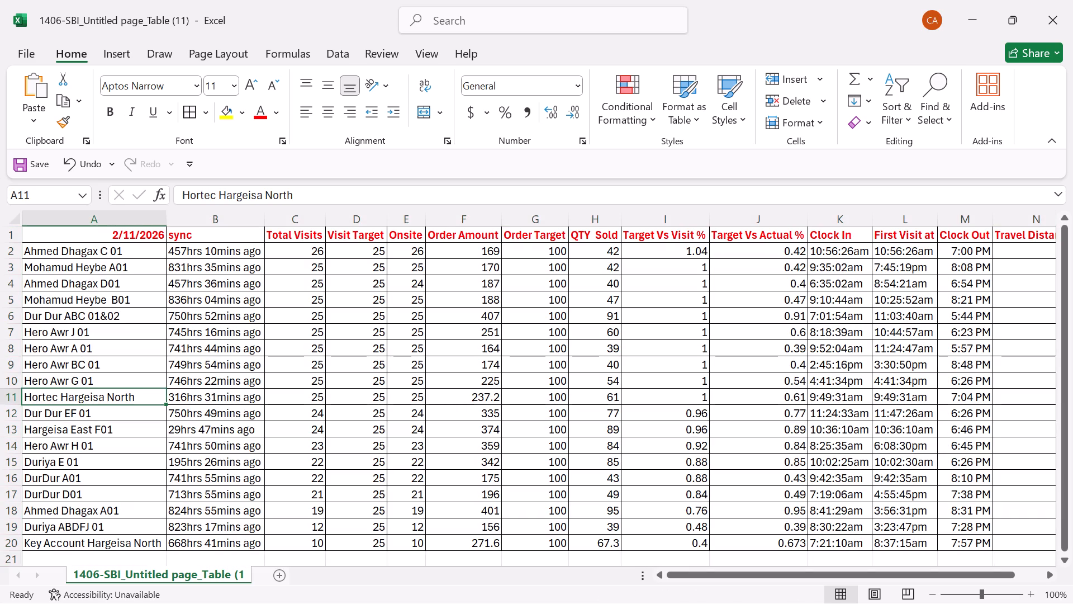
Left-align the date in A1.
{"action": "left_click", "coordinate": [131, 229]}
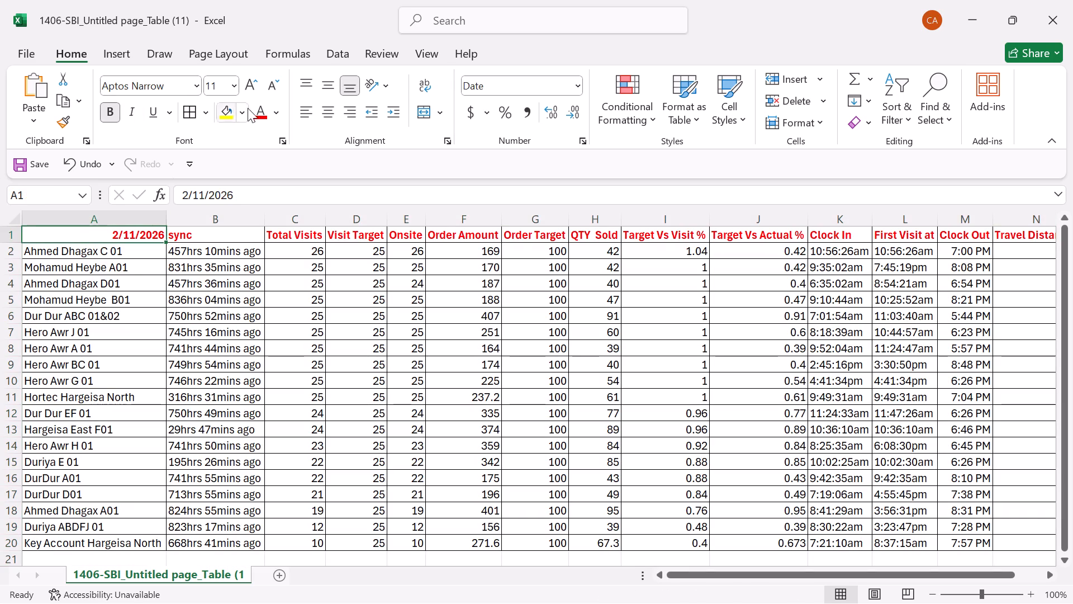
{"action": "left_click", "coordinate": [300, 117]}
Cut the entire formatted table, A1 to N20, for pasting elsewhere.
{"action": "left_click", "coordinate": [203, 405]}
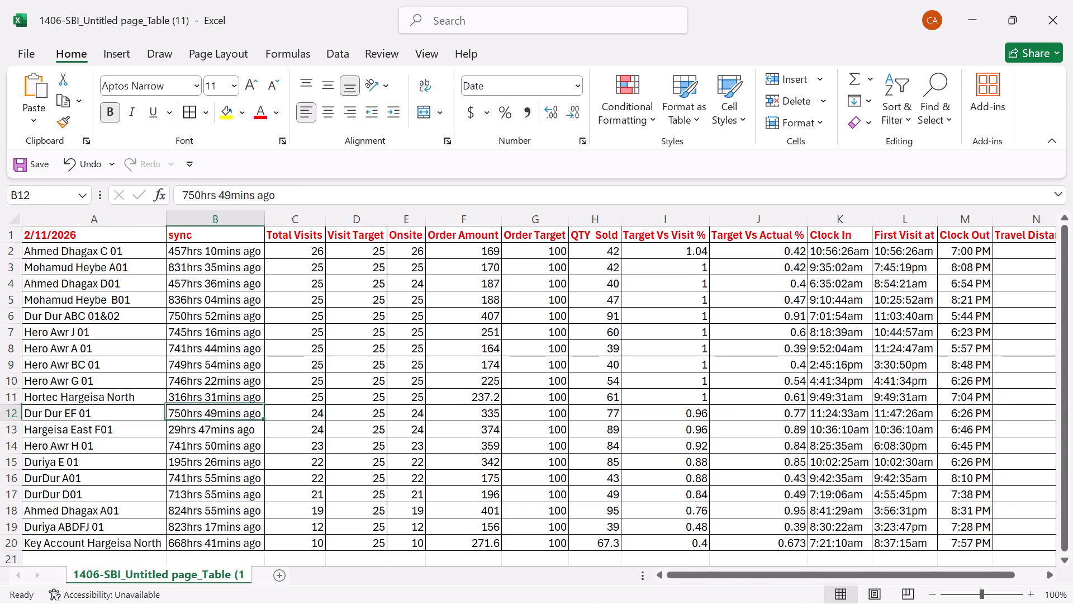
{"action": "key", "text": "ctrl+a"}
{"action": "key", "text": "ctrl+x"}
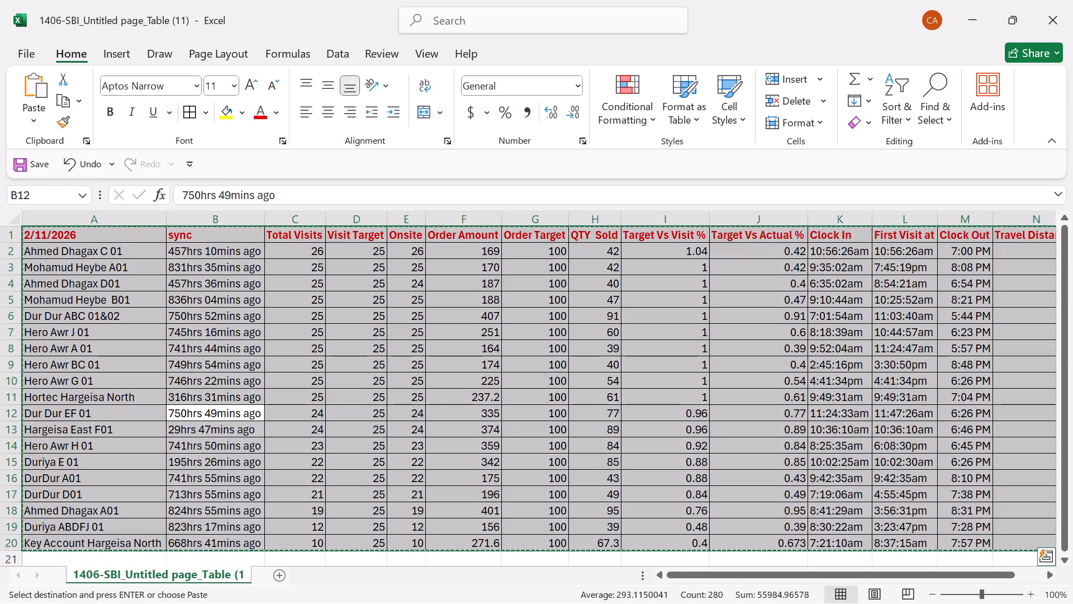
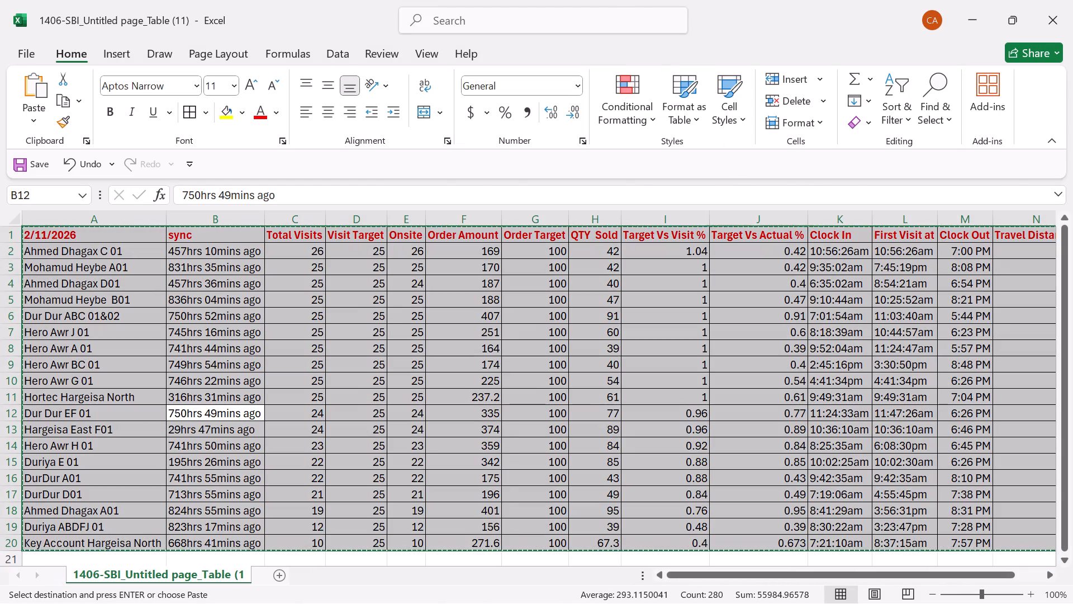
{"action": "left_click", "coordinate": [601, 487]}
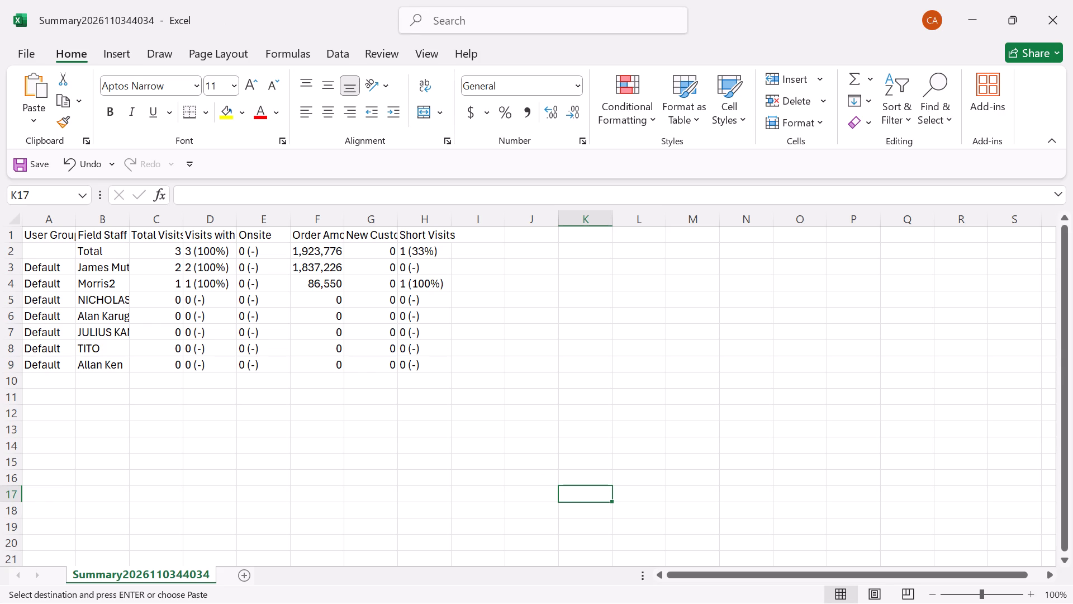
{"action": "left_click", "coordinate": [60, 235]}
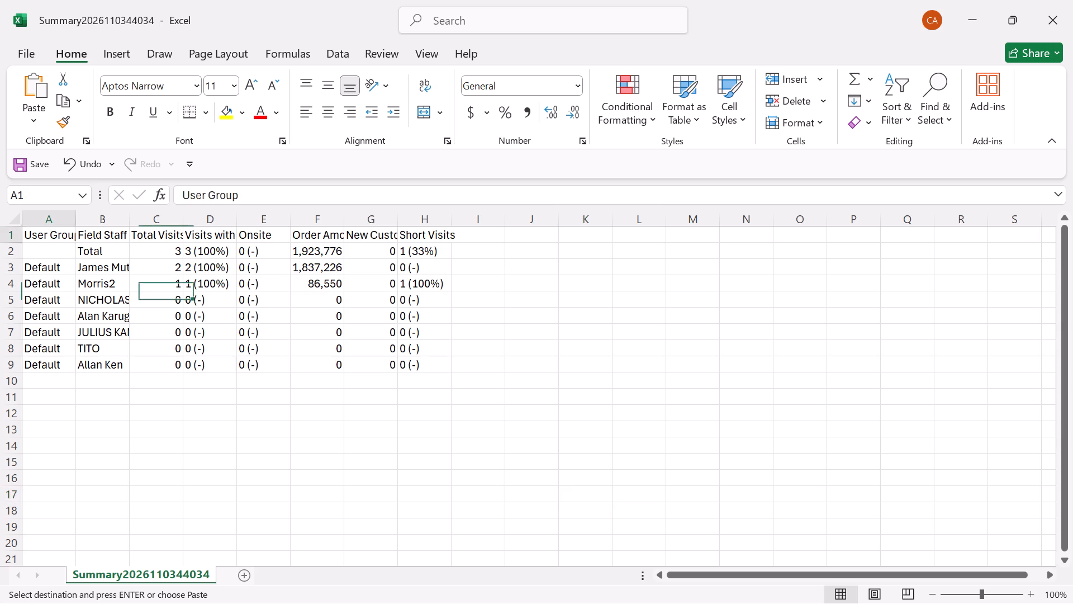
{"action": "type", "text": "2/11/2026"}
{"action": "key", "text": "Return"}
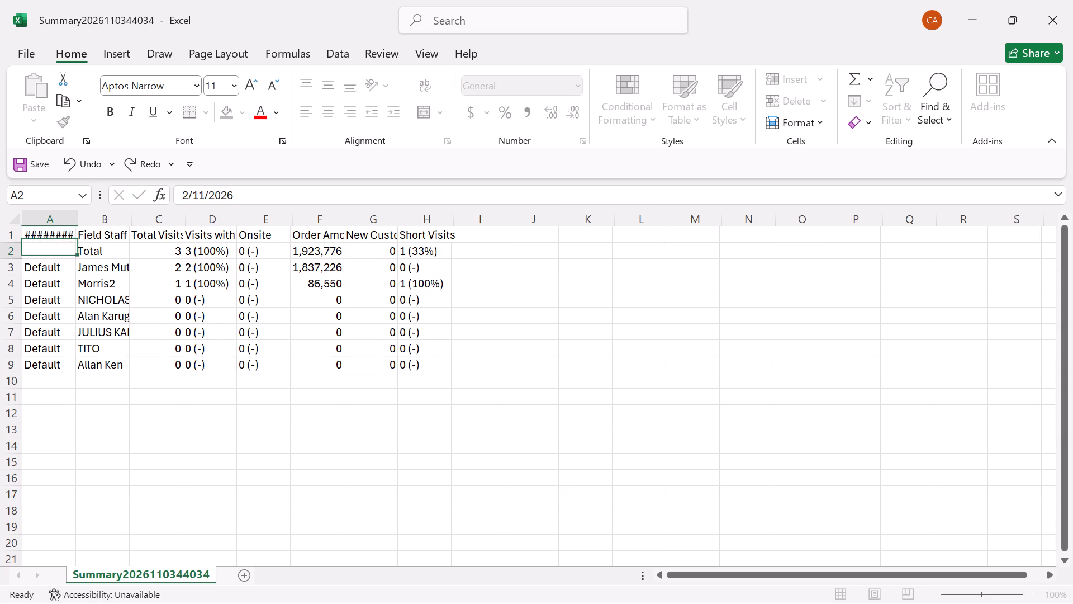
Replace the Default entries in column A with sequential numbers 1 to 7, from A3 down to A9.
{"action": "left_click", "coordinate": [49, 263]}
{"action": "key", "text": "1"}
{"action": "key", "text": "Return"}
{"action": "key", "text": "2"}
{"action": "key", "text": "Return"}
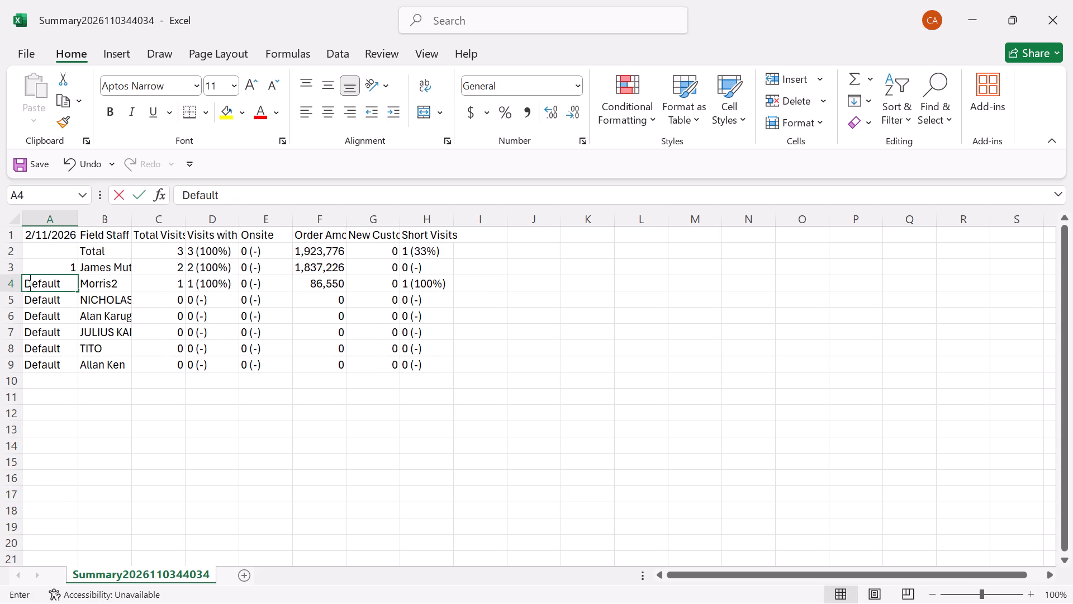
{"action": "left_click_drag", "start_coordinate": [49, 263], "coordinate": [47, 283]}
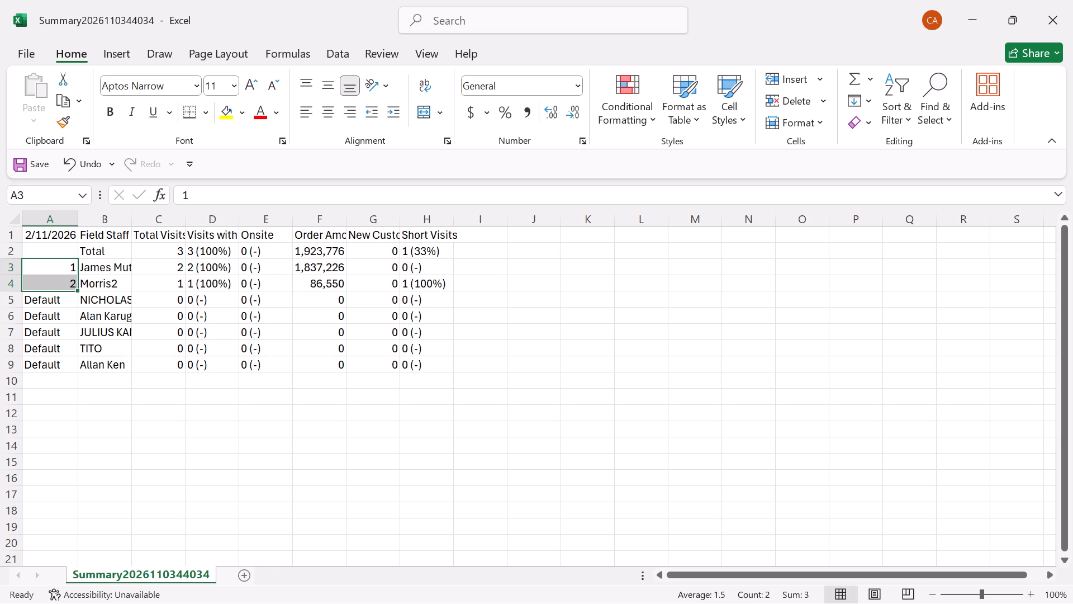
{"action": "left_click", "coordinate": [75, 291]}
{"action": "left_click", "coordinate": [75, 291]}
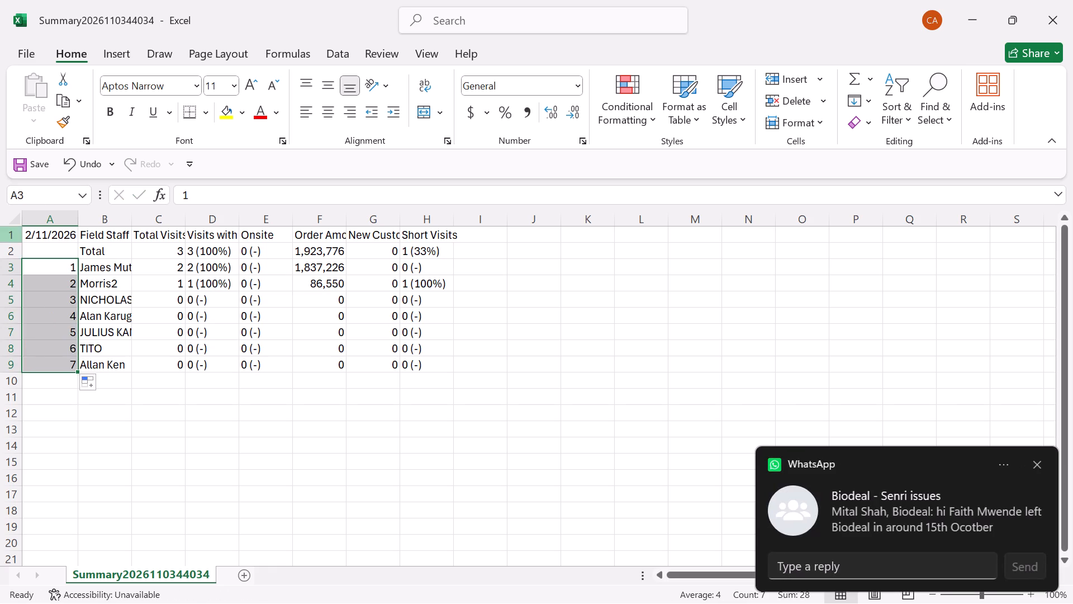
Format the header row and the Total row (rows 1 and 2) as bold red text.
{"action": "left_click_drag", "start_coordinate": [13, 232], "coordinate": [11, 248]}
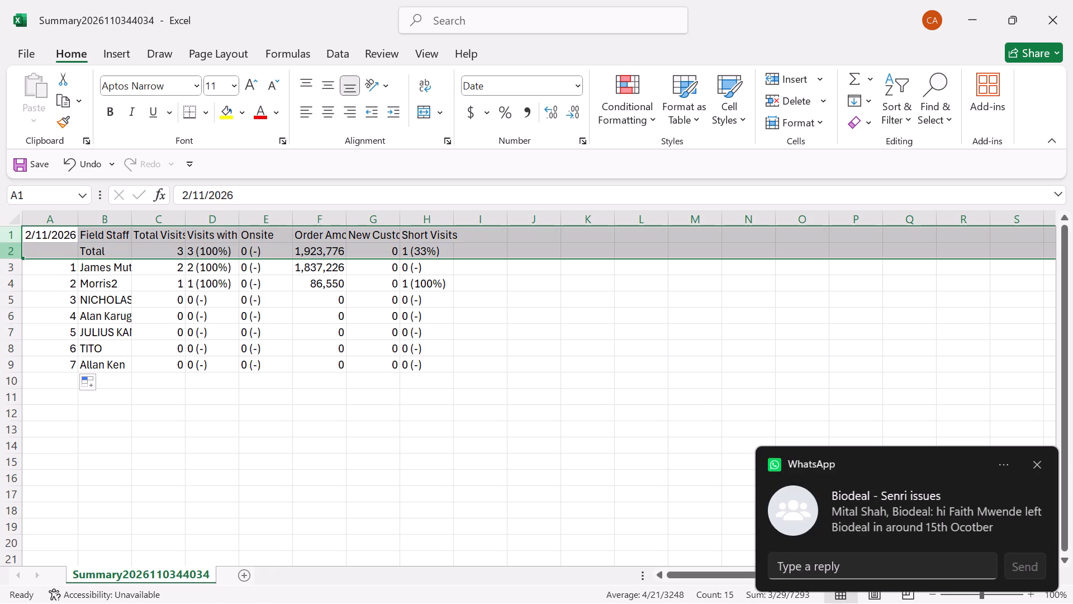
{"action": "left_click", "coordinate": [110, 116]}
{"action": "left_click", "coordinate": [259, 118]}
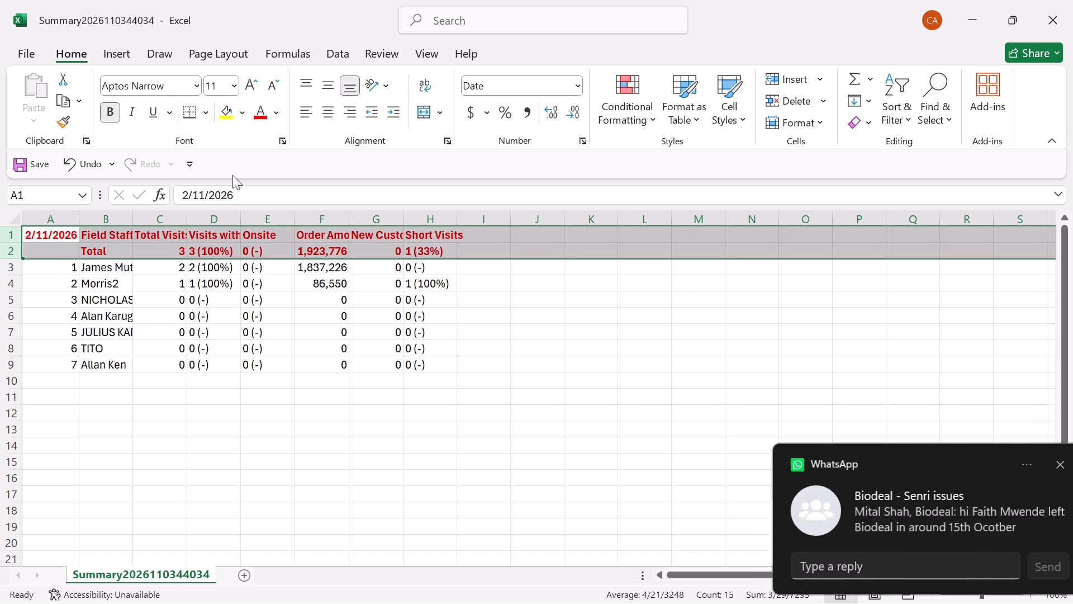
Apply All Borders to the whole summary table, A1:H9.
{"action": "left_click", "coordinate": [195, 282]}
{"action": "key", "text": "ctrl+a"}
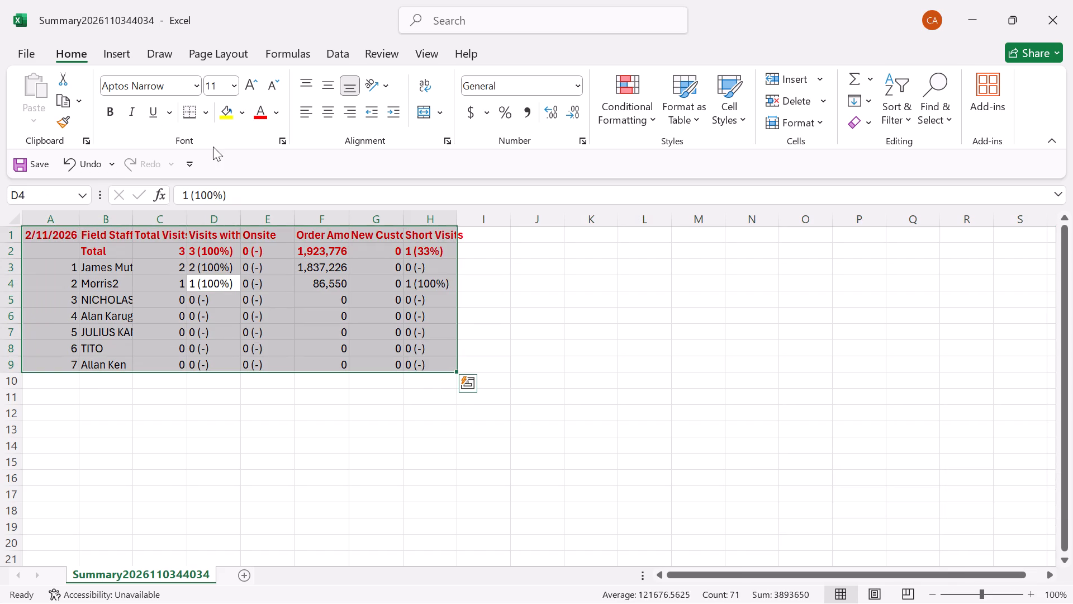
{"action": "left_click", "coordinate": [208, 110]}
{"action": "left_click", "coordinate": [220, 285]}
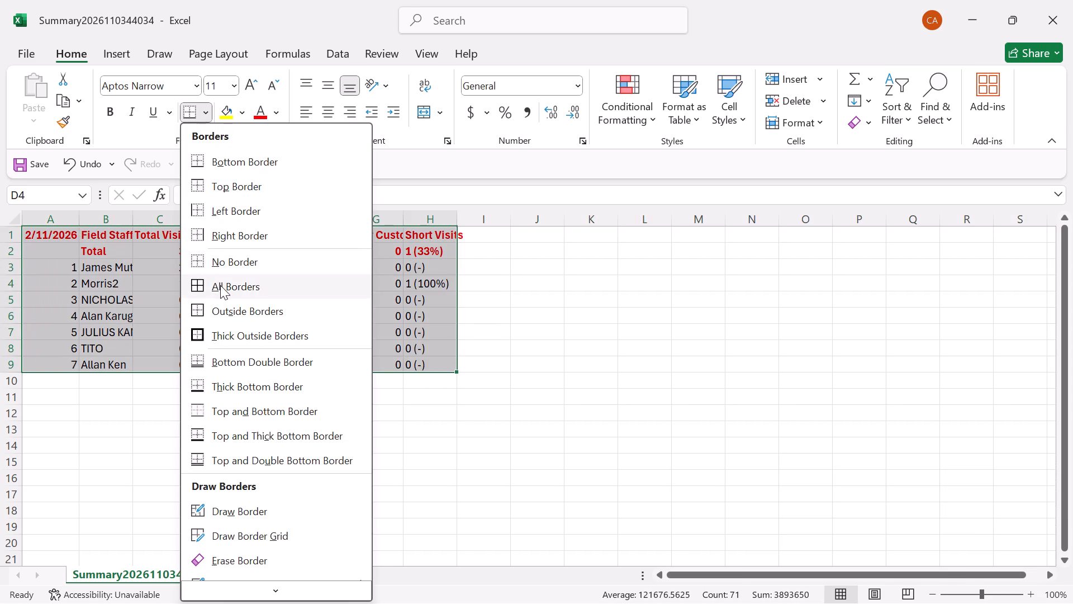
AutoFit the widths of all columns in the sheet to their contents.
{"action": "left_click", "coordinate": [16, 220]}
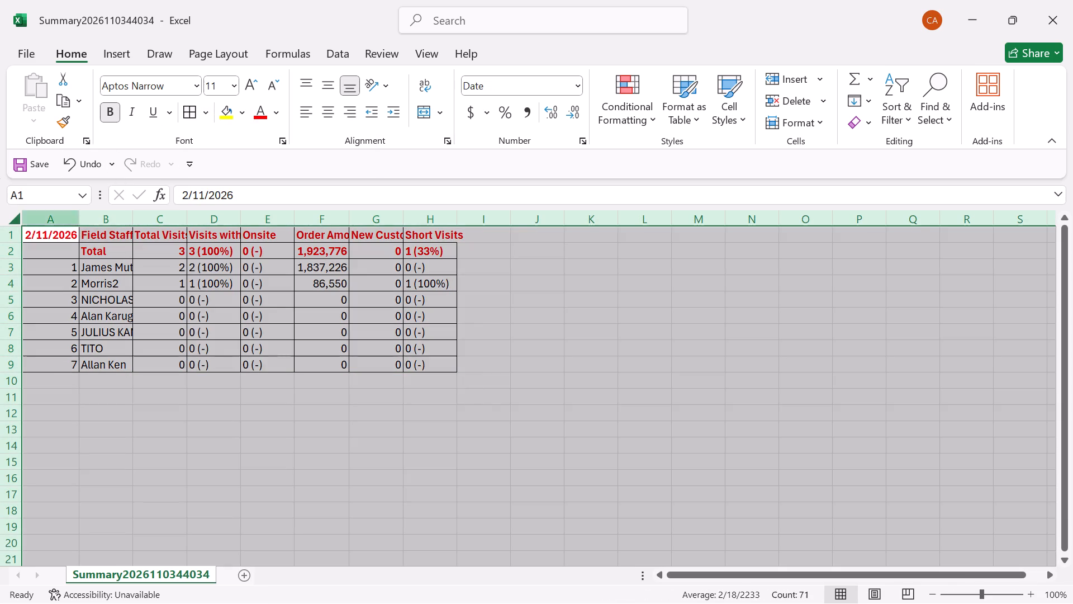
{"action": "double_click", "coordinate": [81, 220]}
{"action": "left_click", "coordinate": [144, 313]}
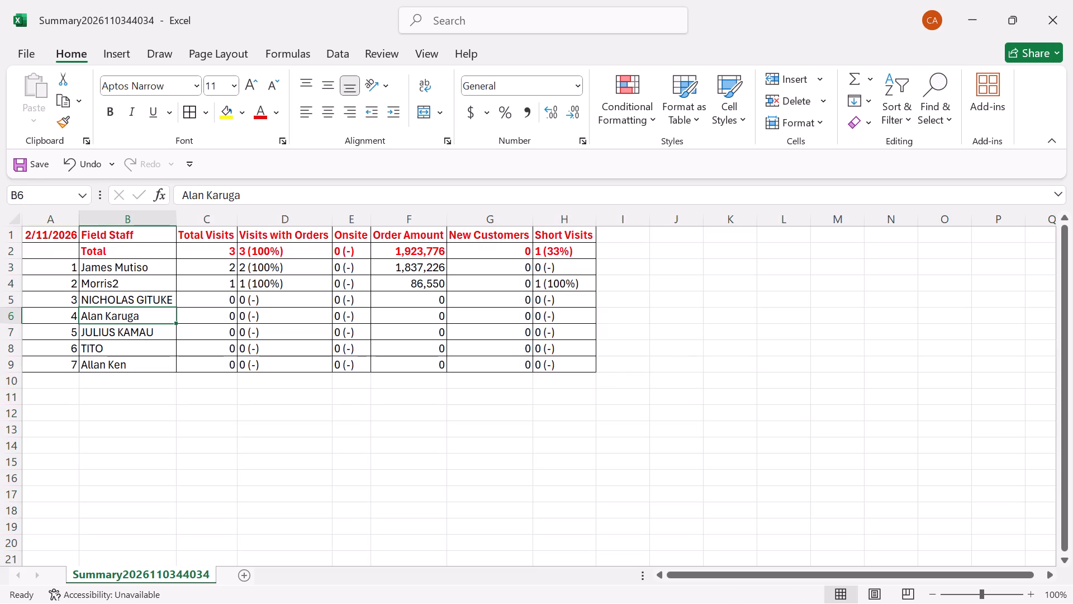
Cut the entire formatted summary table, A1:H9, to the clipboard.
{"action": "key", "text": "ctrl+a"}
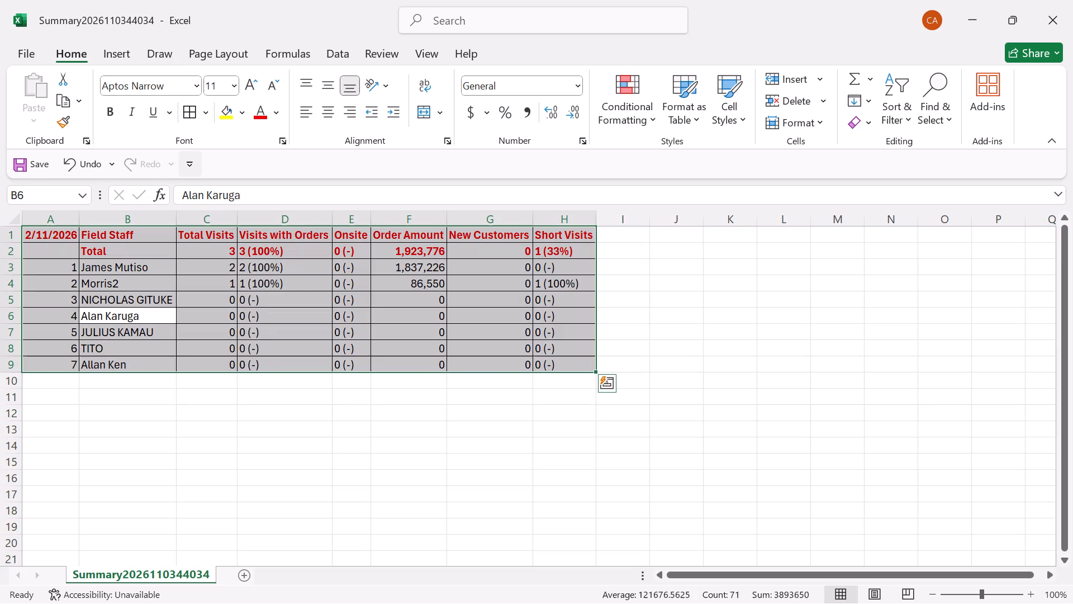
{"action": "key", "text": "ctrl+x"}
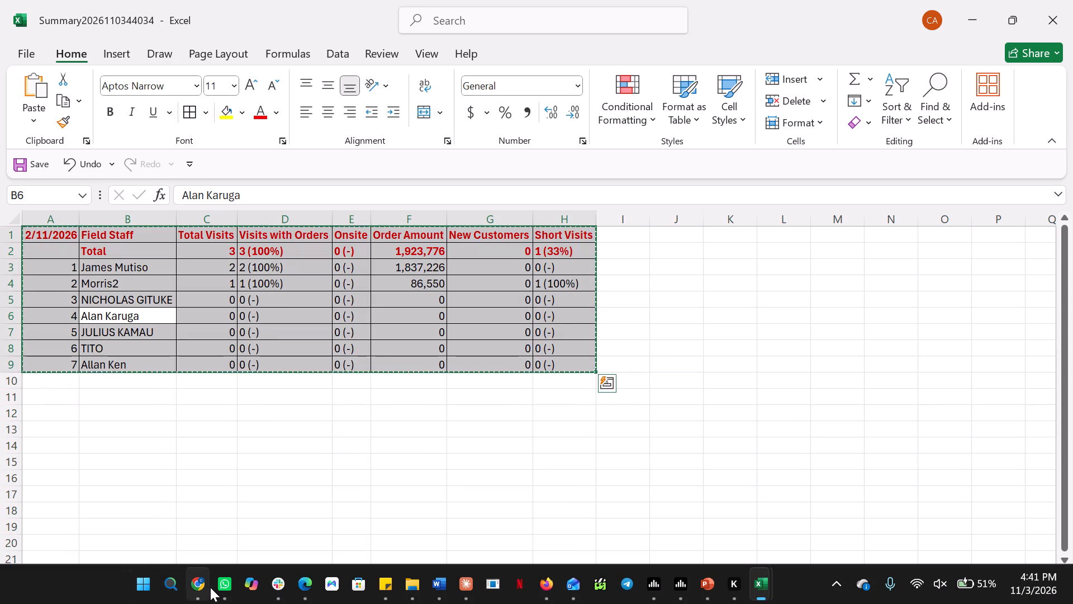
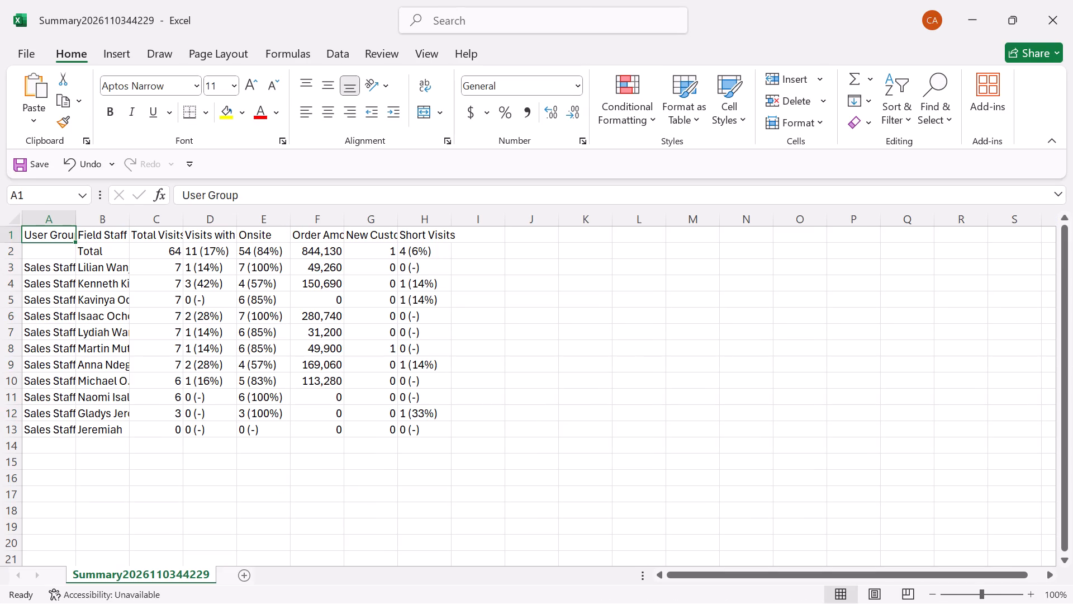
Replace the Sales Staff entries in A3:A13 with sequential numbers 1 to 11, filling down from 1 and 2.
{"action": "left_click", "coordinate": [54, 270]}
{"action": "key", "text": "1"}
{"action": "key", "text": "Return"}
{"action": "key", "text": "2"}
{"action": "key", "text": "Return"}
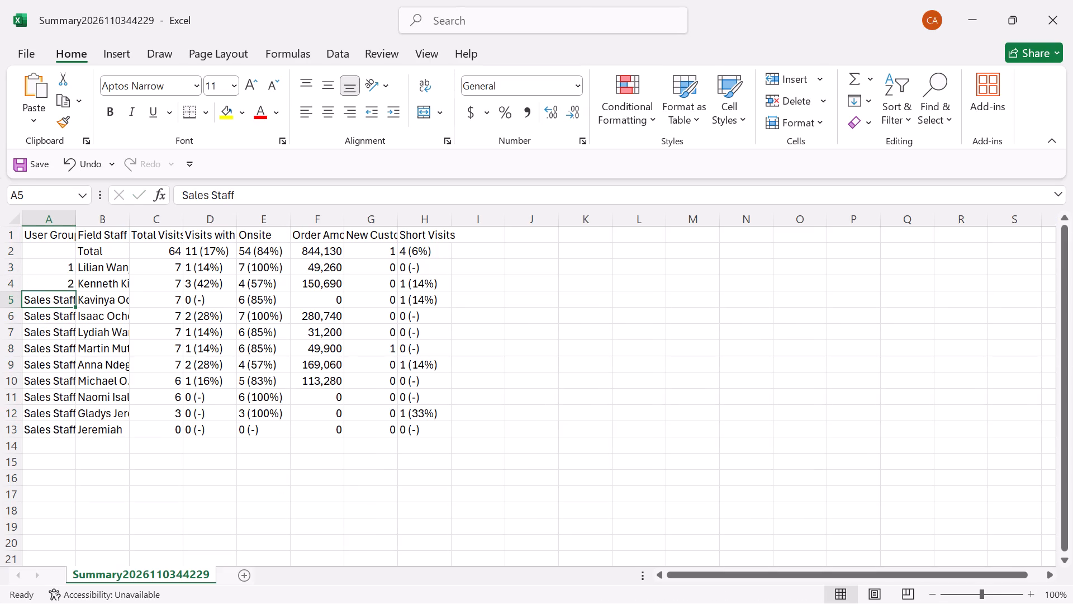
{"action": "left_click_drag", "start_coordinate": [54, 267], "coordinate": [53, 278]}
{"action": "double_click", "coordinate": [72, 289]}
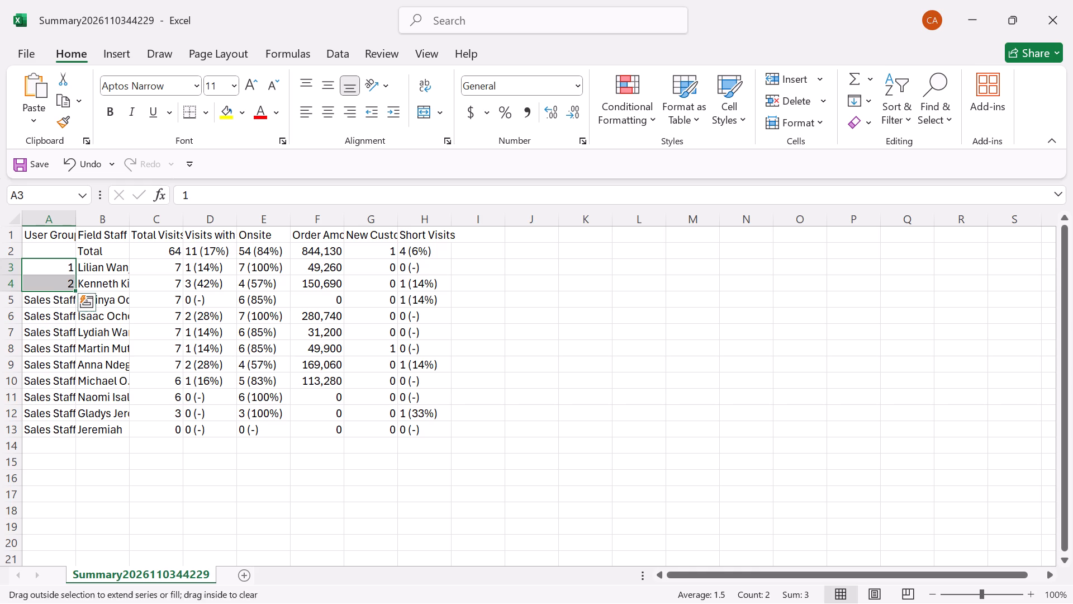
Replace the User Group header in A1 with the date 2/11/2026.
{"action": "left_click", "coordinate": [48, 238]}
{"action": "type", "text": "2/3/2026"}
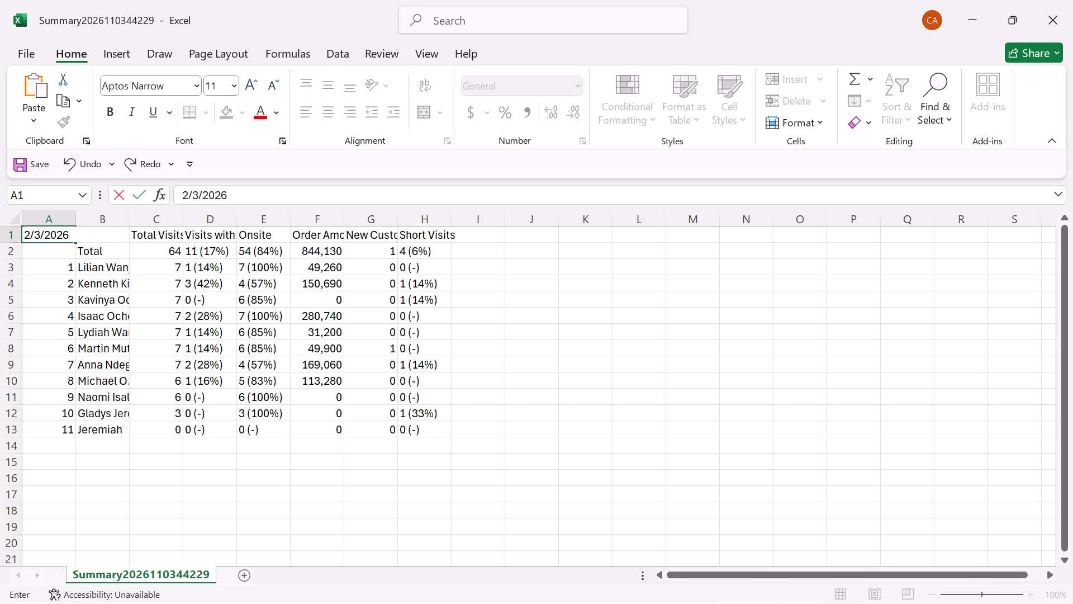
{"action": "key", "text": "BackSpace"}
{"action": "key", "text": "BackSpace"}
{"action": "key", "text": "BackSpace"}
{"action": "key", "text": "BackSpace"}
{"action": "key", "text": "BackSpace"}
{"action": "key", "text": "BackSpace"}
{"action": "type", "text": "11/2026"}
{"action": "key", "text": "Return"}
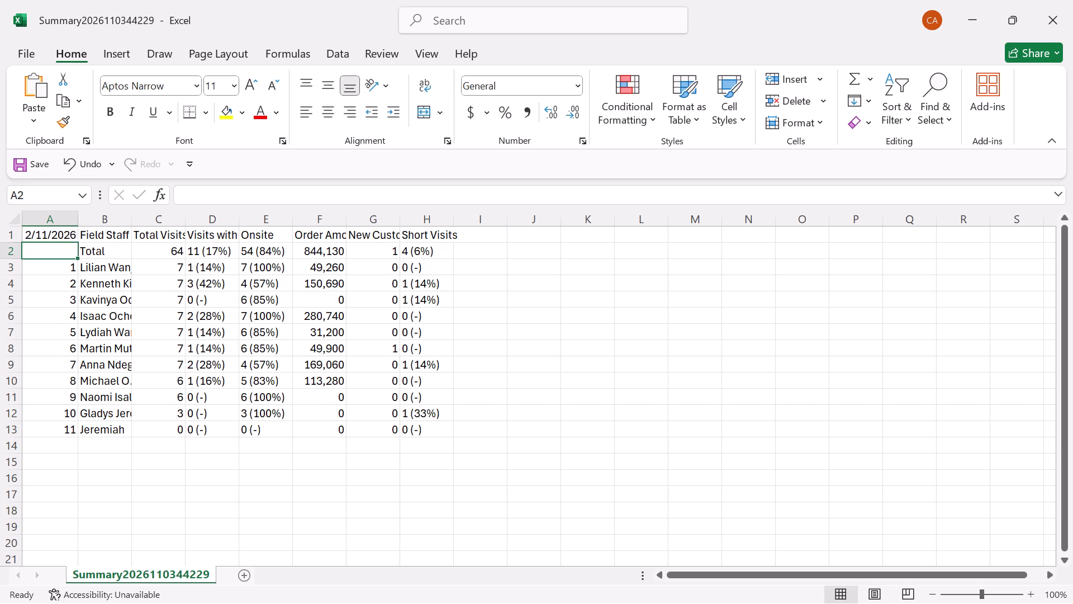
Format the header row and the Total row (rows 1 and 2) as bold red text.
{"action": "left_click_drag", "start_coordinate": [10, 238], "coordinate": [7, 252]}
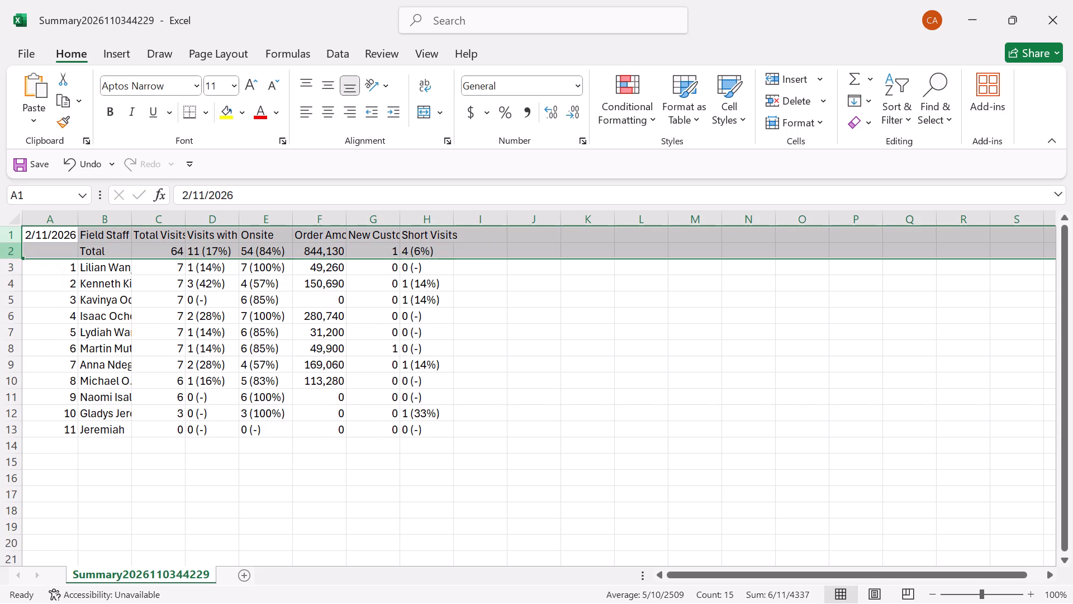
{"action": "left_click", "coordinate": [110, 120]}
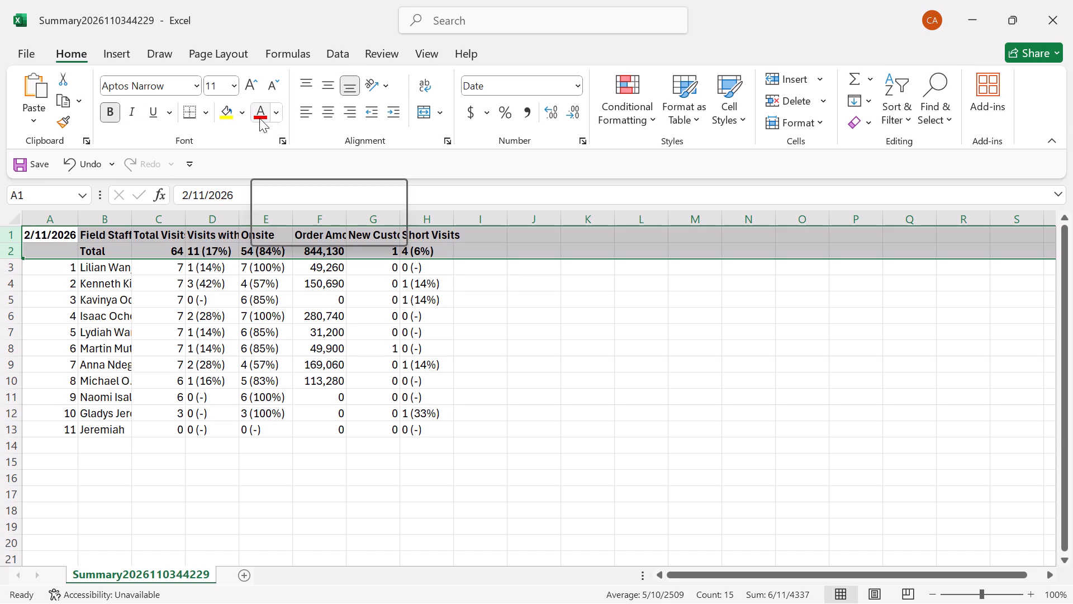
{"action": "left_click", "coordinate": [259, 118]}
Apply borders to the whole summary table, A1:H13.
{"action": "left_click", "coordinate": [143, 323]}
{"action": "key", "text": "ctrl+a"}
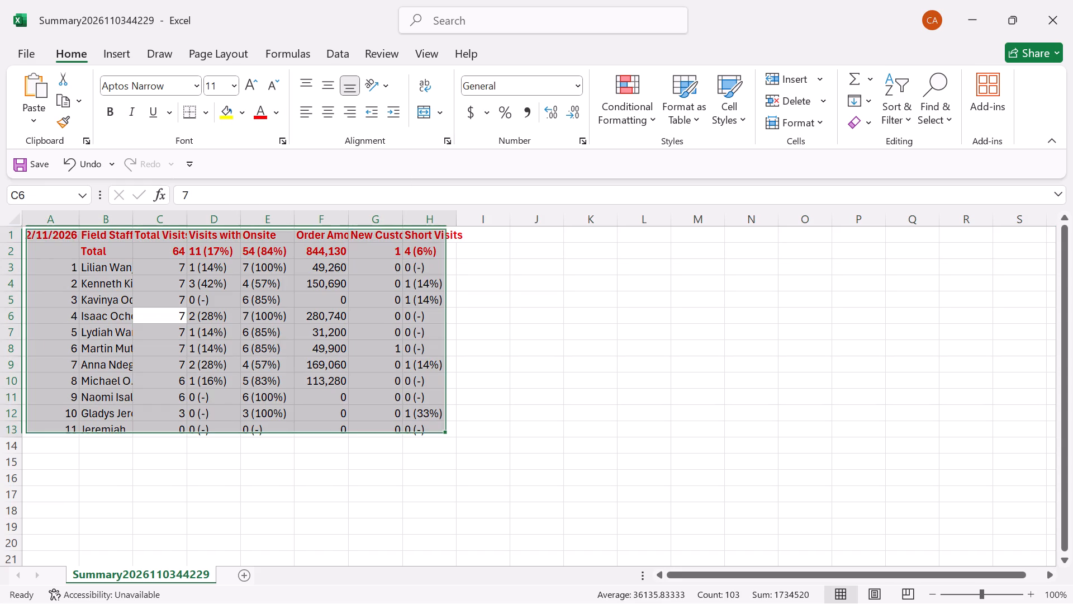
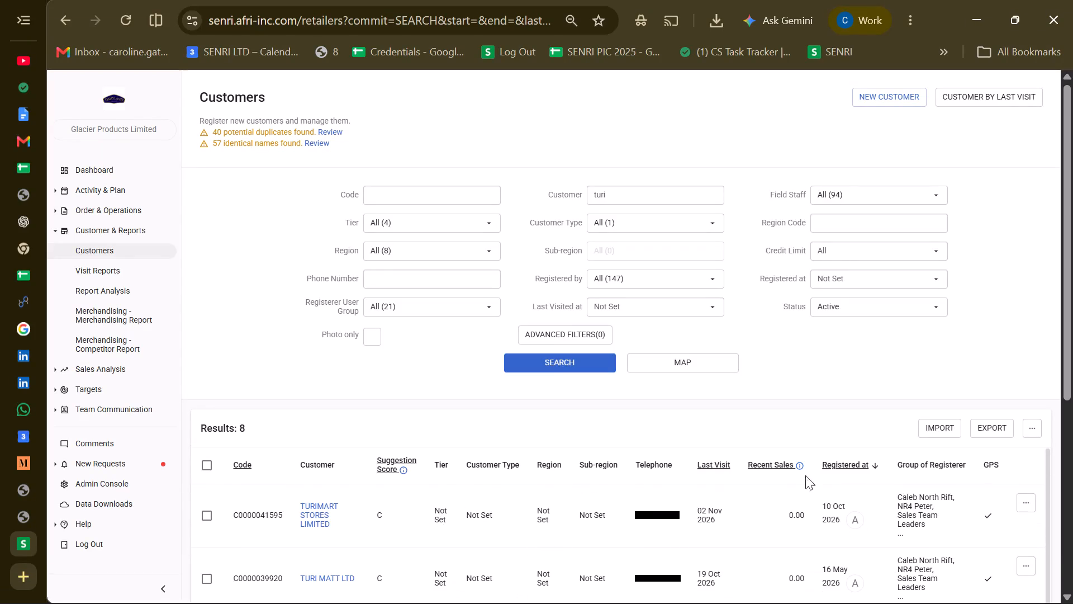
{"action": "left_click", "coordinate": [1025, 506]}
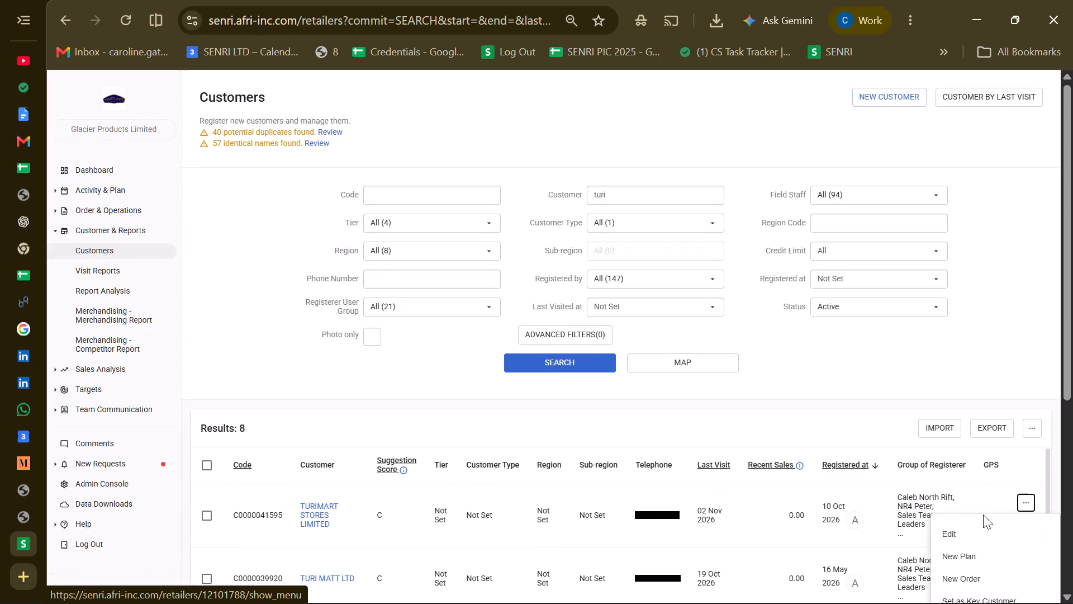
{"action": "left_click", "coordinate": [956, 525]}
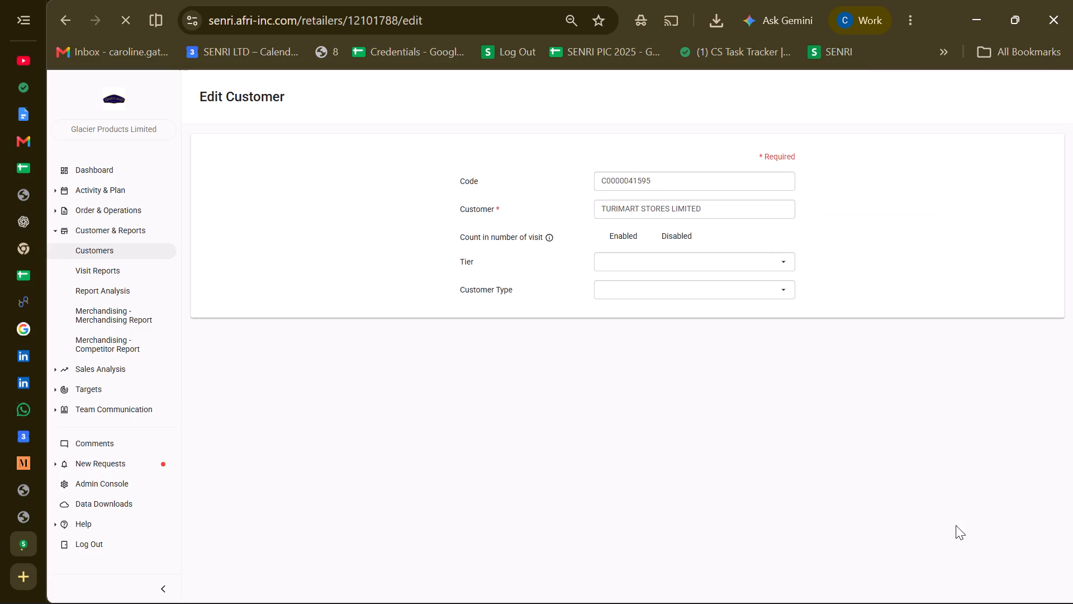
{"action": "triple_click", "coordinate": [671, 428]}
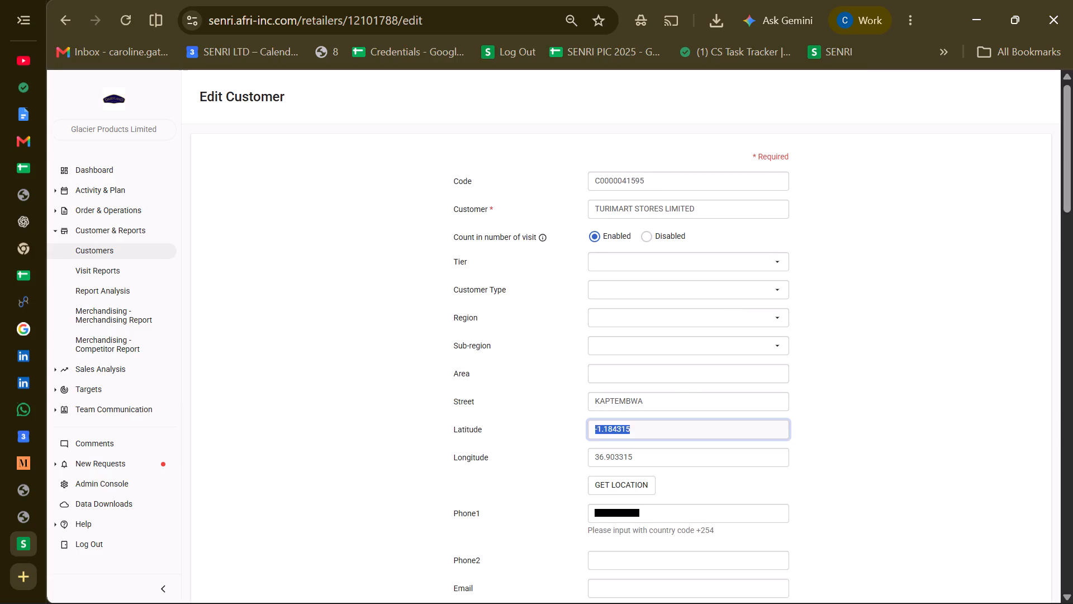
{"action": "left_click", "coordinate": [671, 428]}
{"action": "key", "text": "BackSpace"}
{"action": "triple_click", "coordinate": [656, 458]}
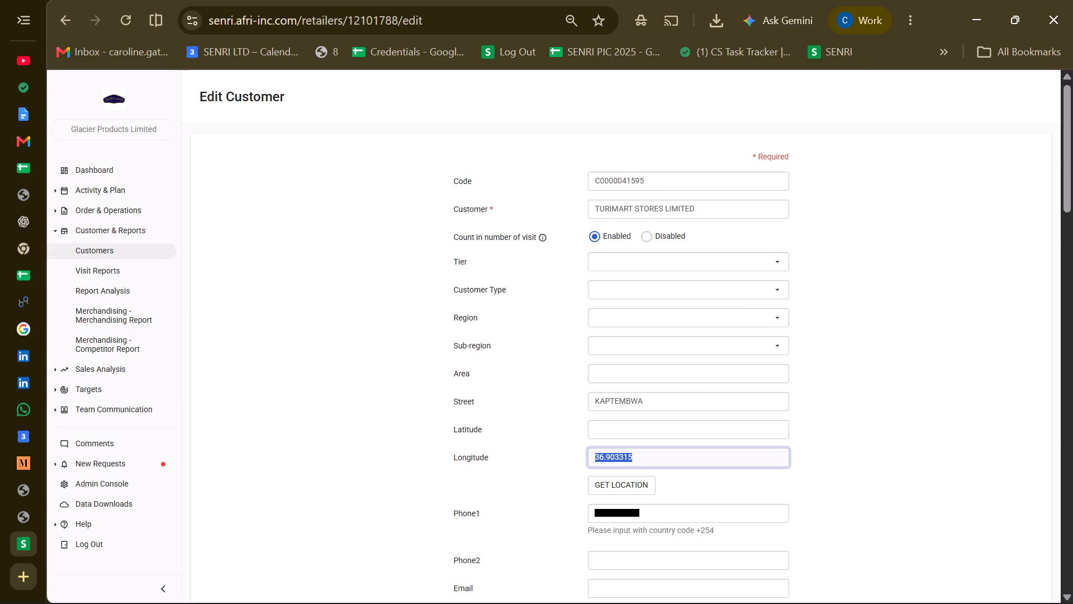
{"action": "key", "text": "BackSpace"}
{"action": "scroll", "coordinate": [656, 458], "scroll_direction": "down", "scroll_amount": 9}
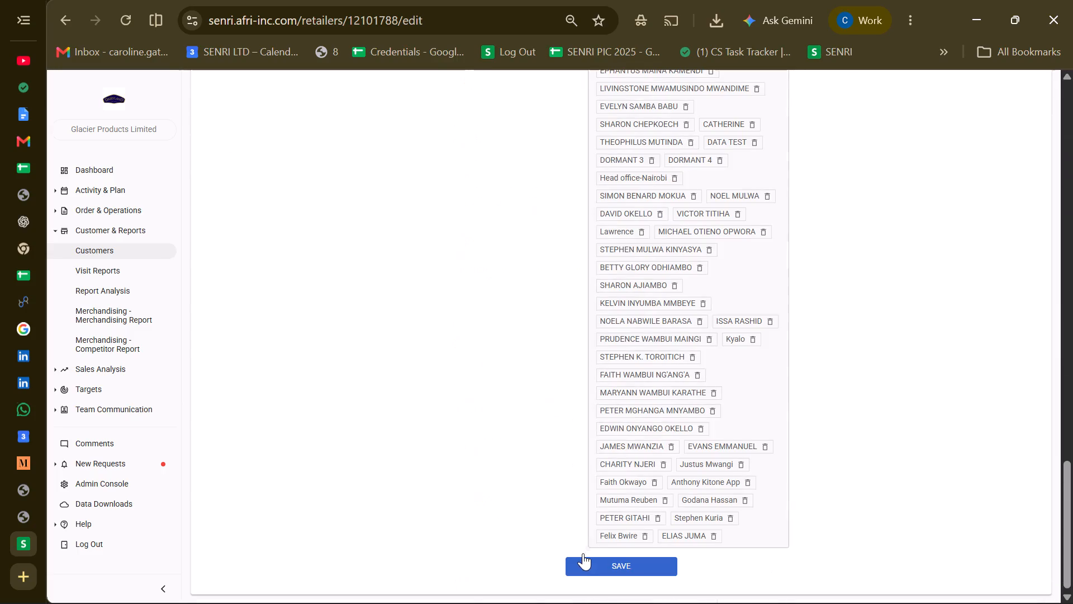
{"action": "left_click", "coordinate": [580, 561]}
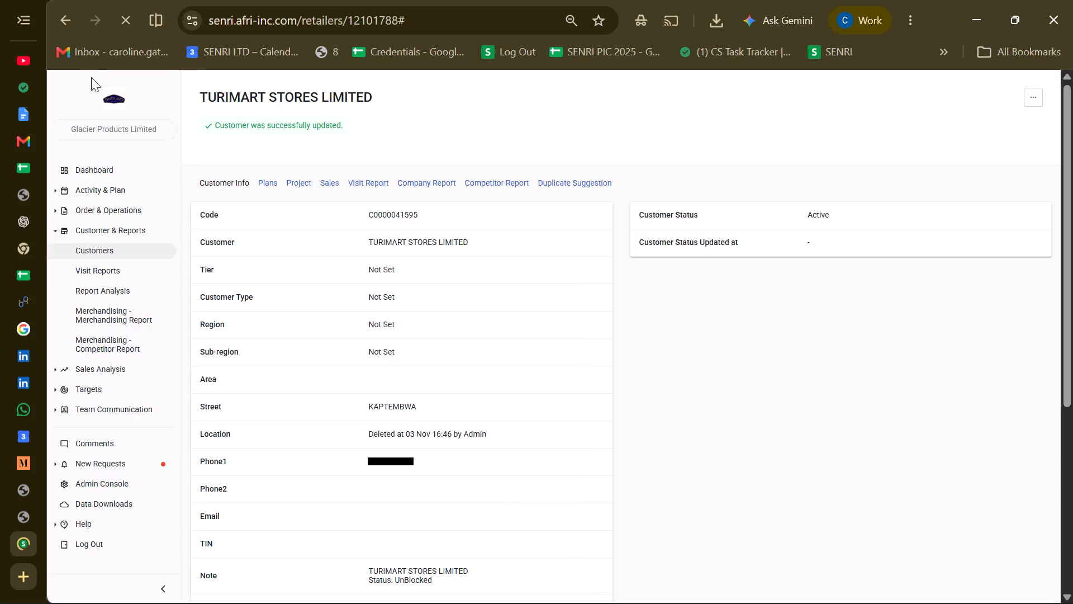
{"action": "left_click", "coordinate": [60, 22]}
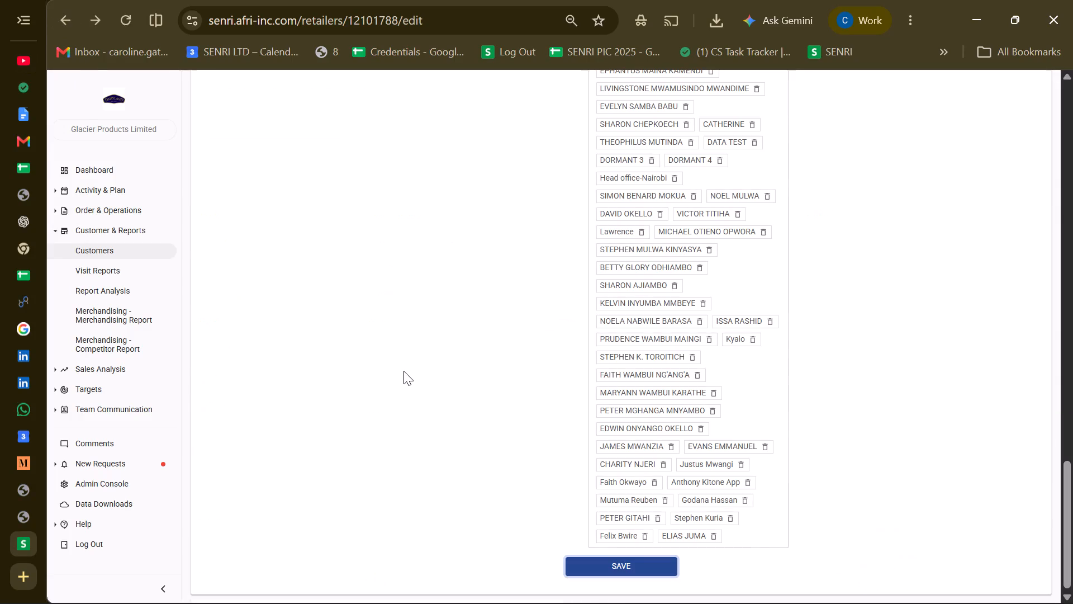
{"action": "left_click", "coordinate": [78, 20]}
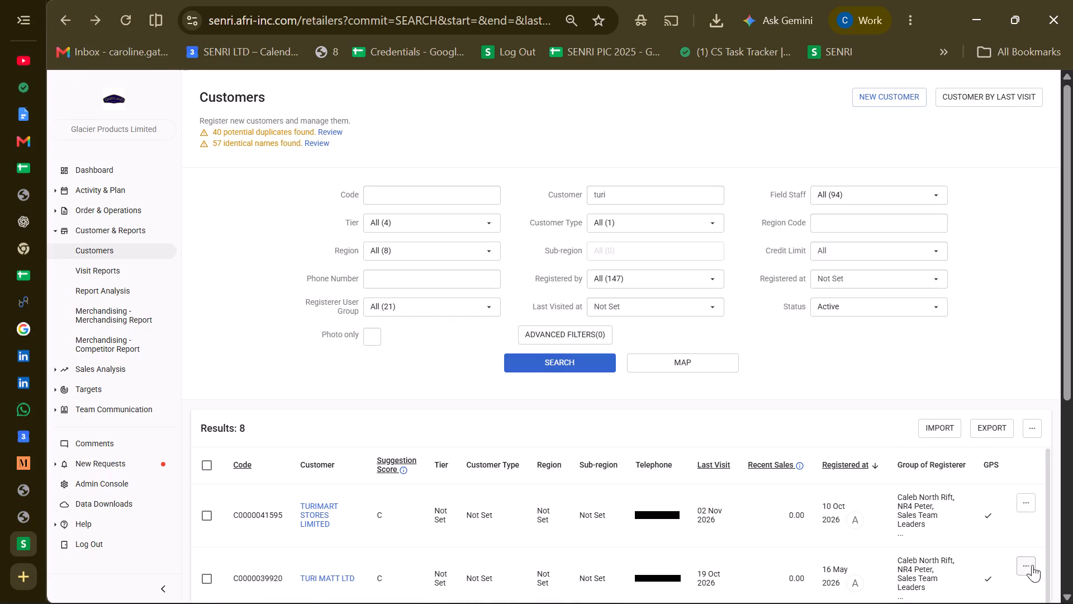
{"action": "left_click", "coordinate": [1032, 565]}
{"action": "left_click", "coordinate": [961, 591]}
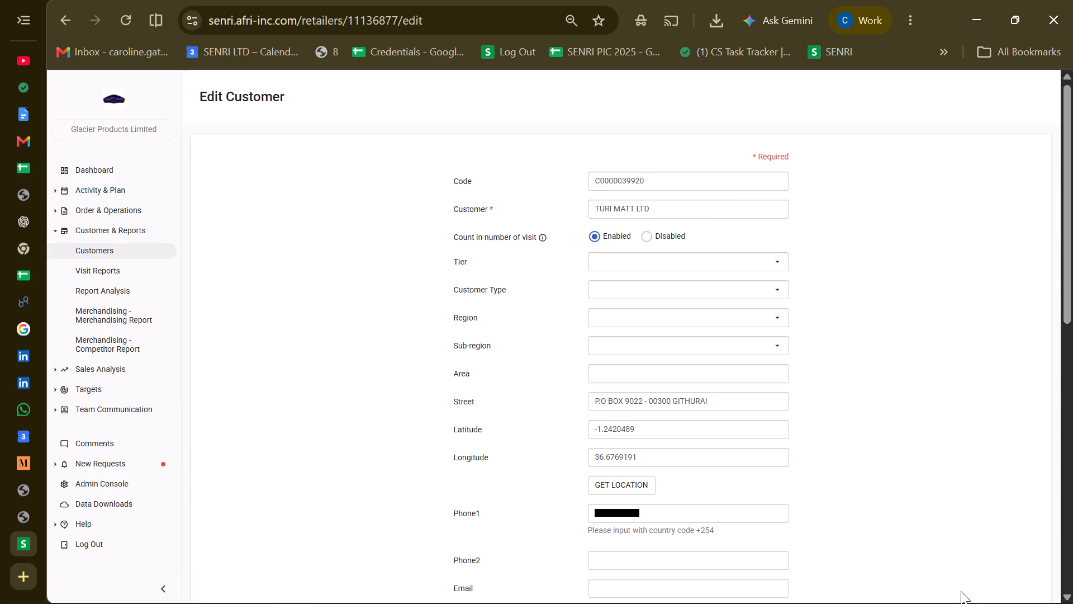
{"action": "double_click", "coordinate": [684, 437]}
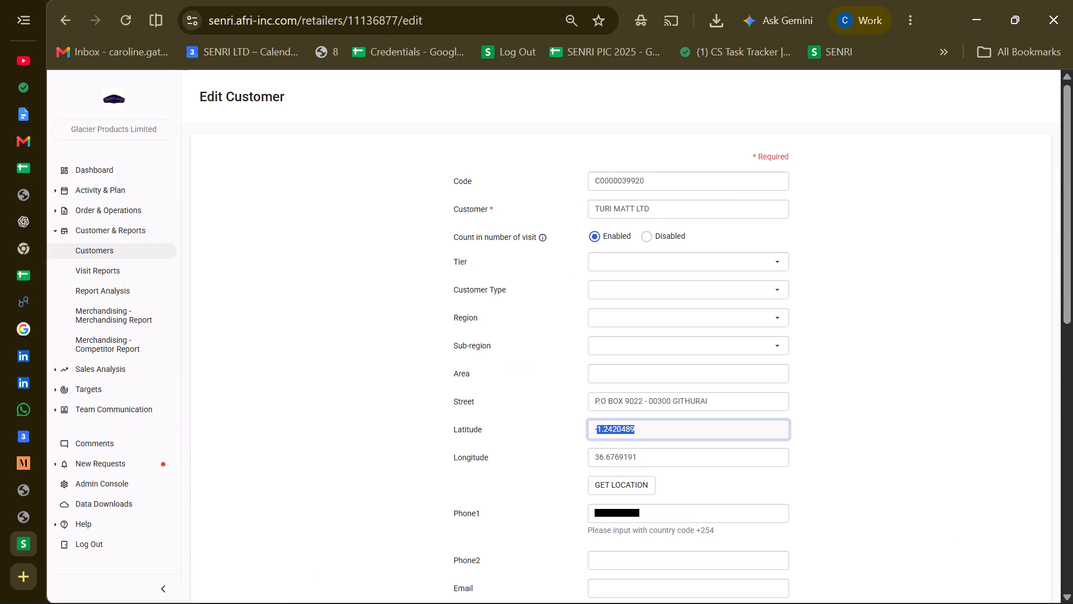
{"action": "key", "text": "BackSpace"}
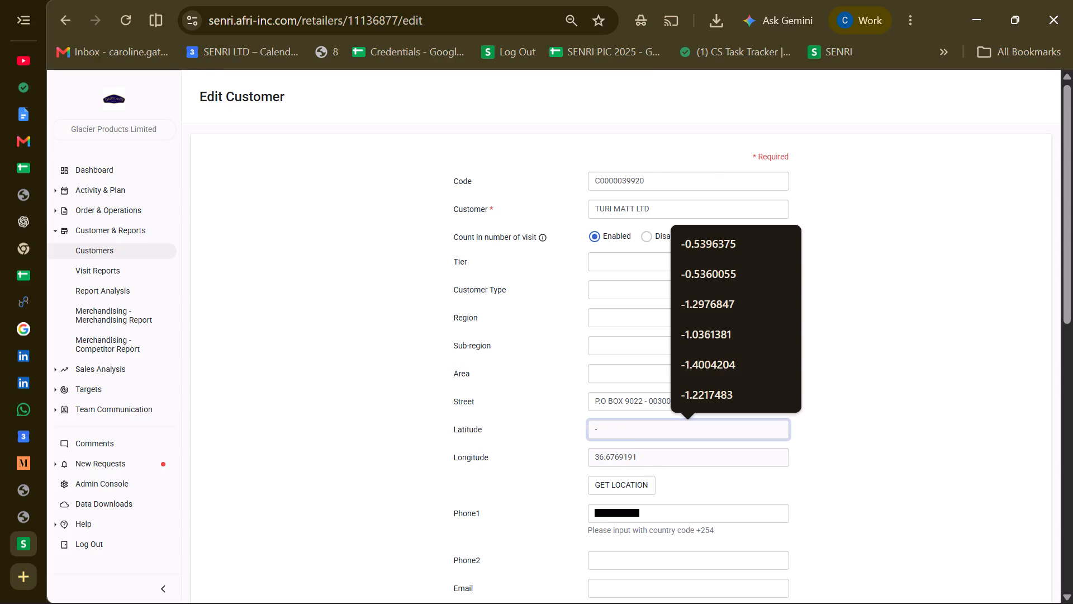
{"action": "triple_click", "coordinate": [659, 461]}
{"action": "left_click", "coordinate": [659, 461]}
{"action": "key", "text": "BackSpace"}
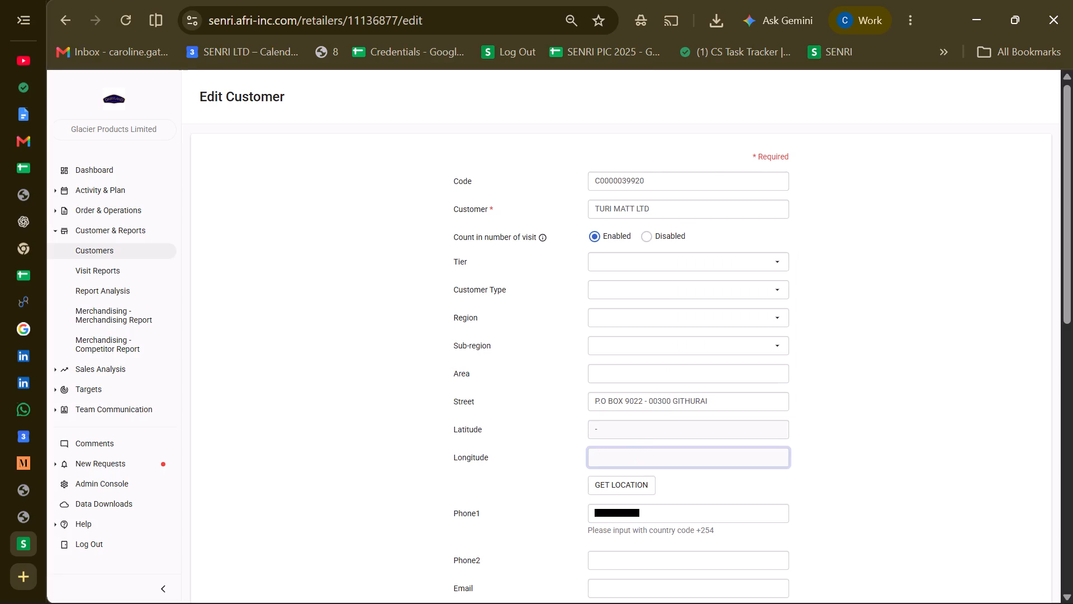
{"action": "double_click", "coordinate": [602, 429]}
{"action": "key", "text": "BackSpace"}
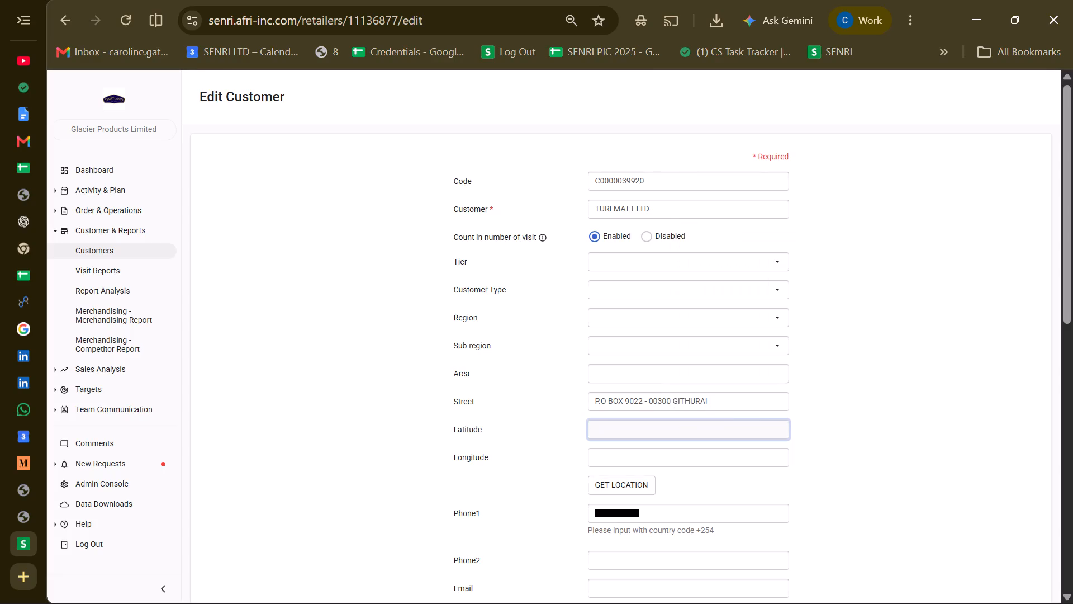
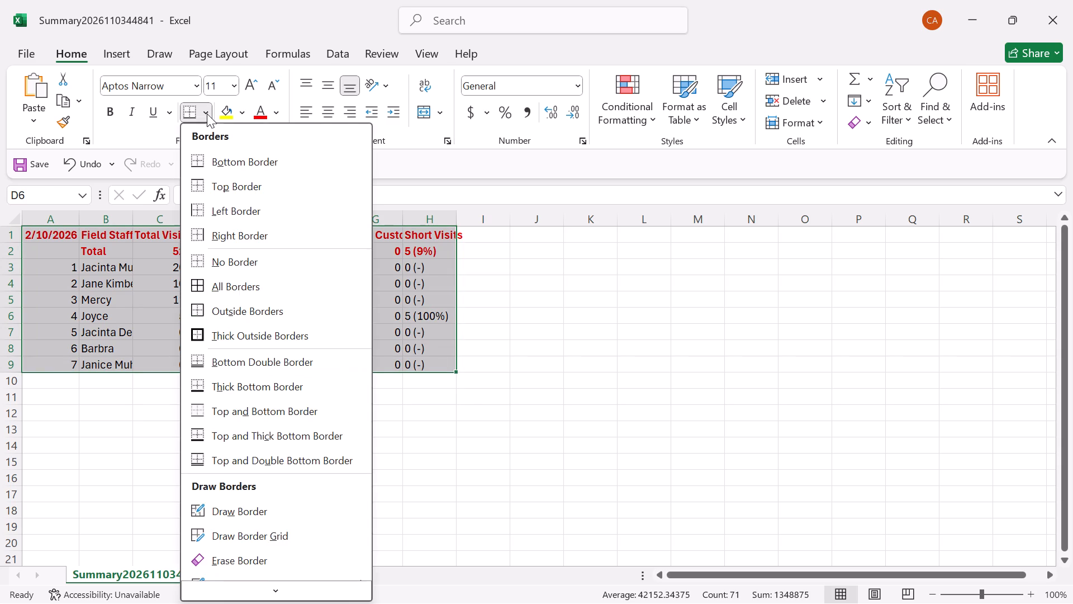
Apply all borders to the 2/10/2026 summary table and auto-fit the sheet's column widths to their contents.
{"action": "left_click", "coordinate": [232, 287]}
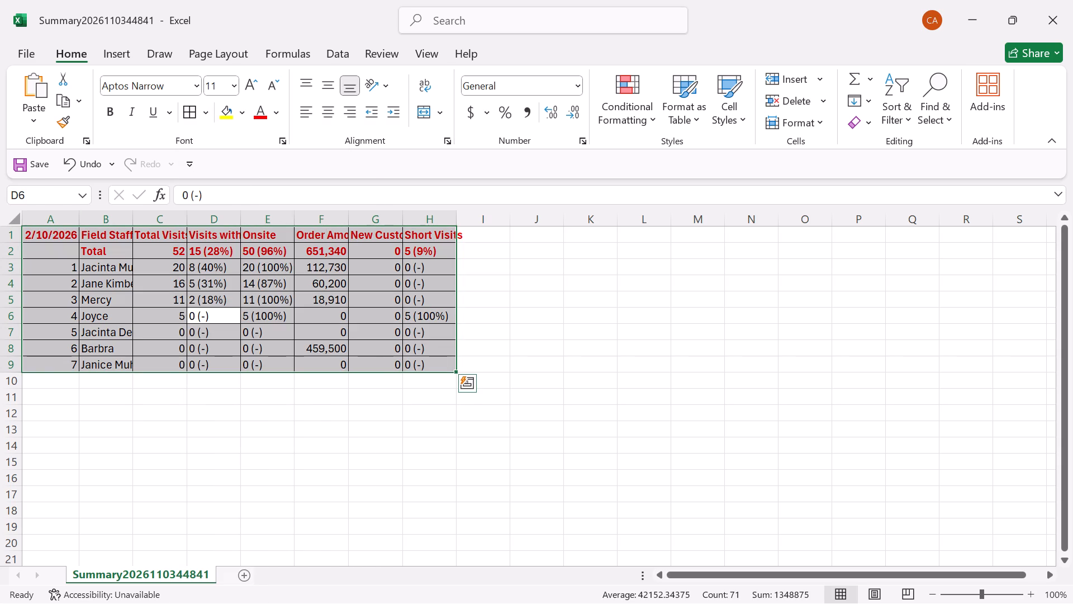
{"action": "left_click_drag", "start_coordinate": [13, 220], "coordinate": [78, 215]}
{"action": "double_click", "coordinate": [78, 215]}
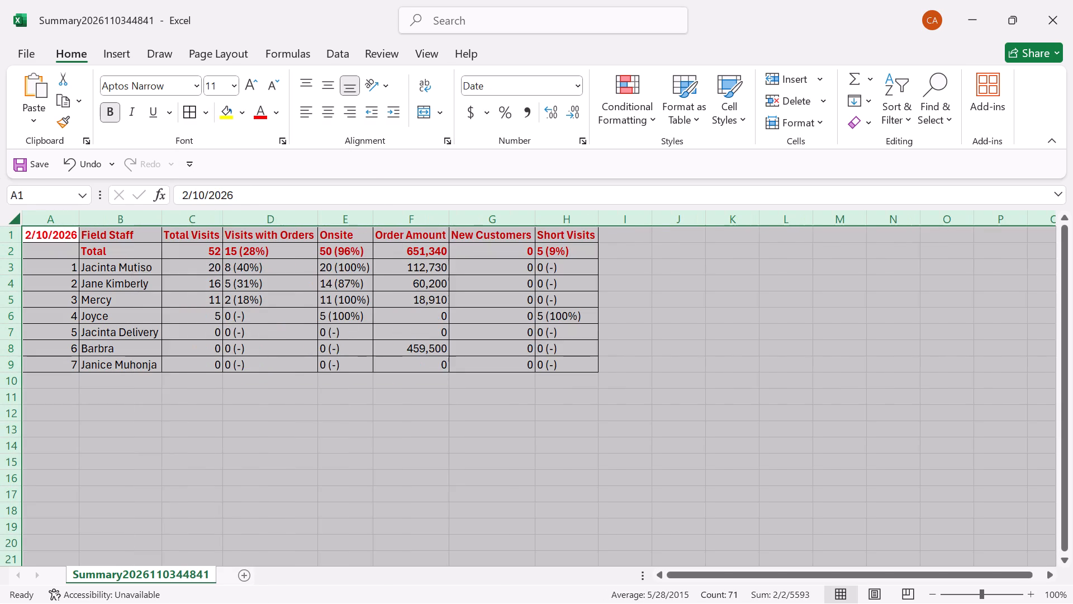
Cut the entire formatted 2/10/2026 field staff summary table to the clipboard.
{"action": "left_click", "coordinate": [156, 300]}
{"action": "key", "text": "ctrl+a"}
{"action": "key", "text": "ctrl+x"}
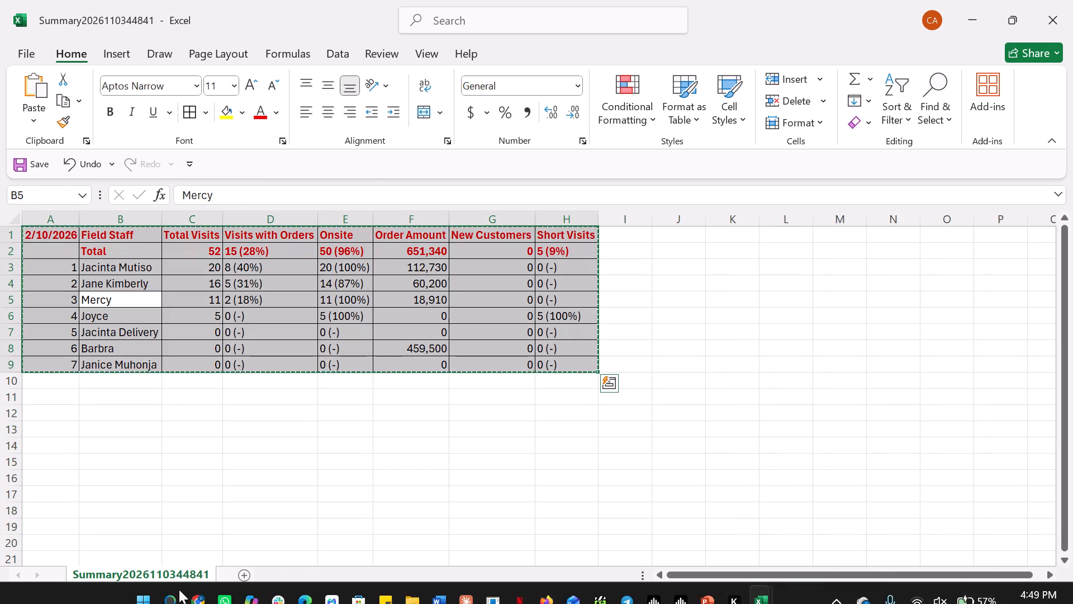
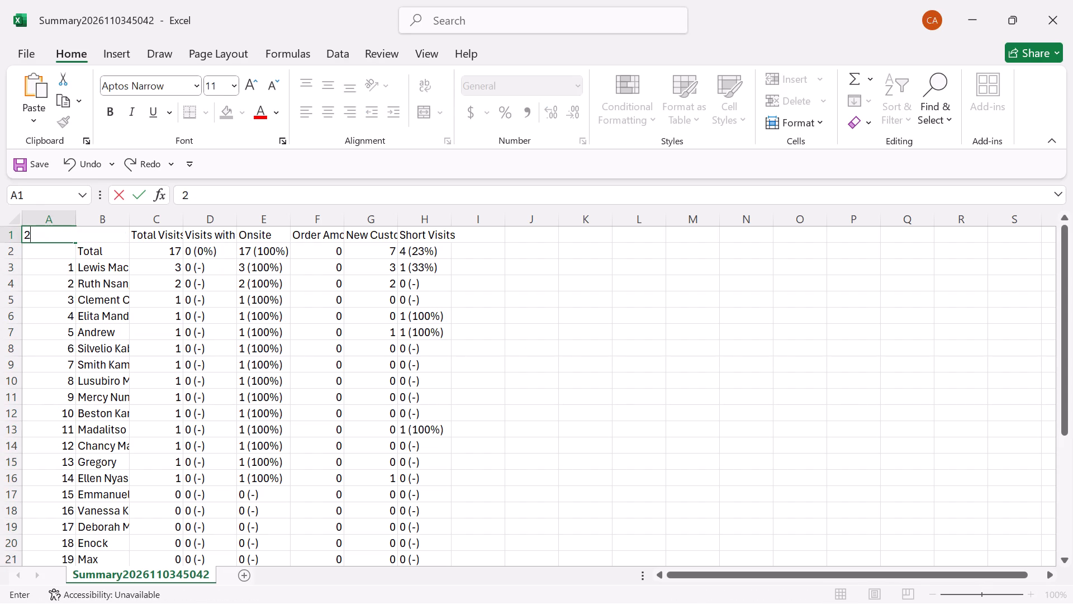
Enter the date 2/11/2026 in cell A1 as the header of the row-number column.
{"action": "type", "text": "/11/2026"}
{"action": "key", "text": "Return"}
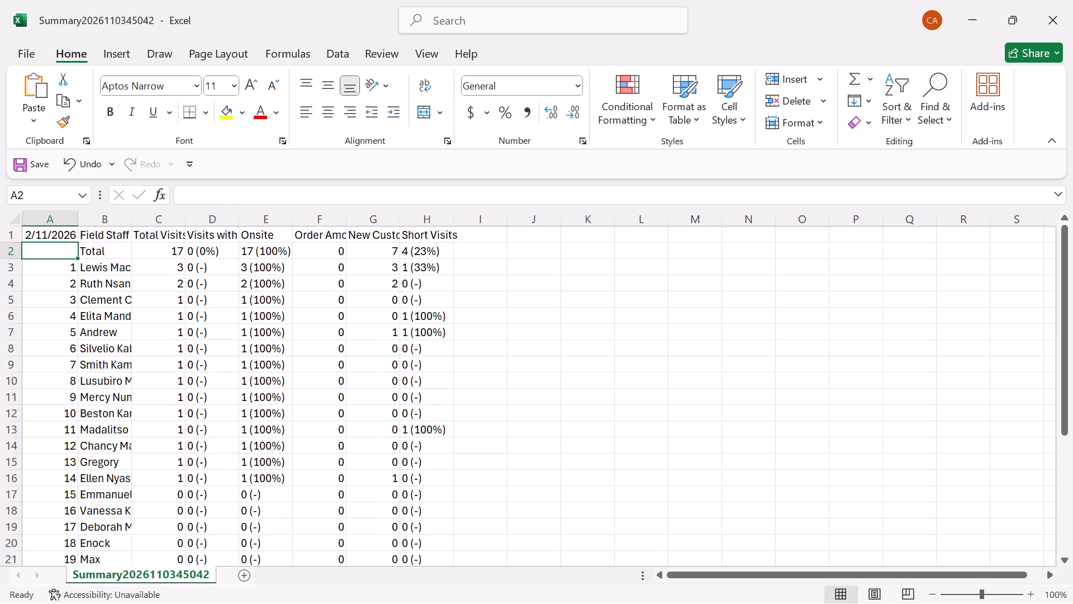
Make the header and Total rows of the summary bold with red text.
{"action": "left_click_drag", "start_coordinate": [1, 235], "coordinate": [0, 258]}
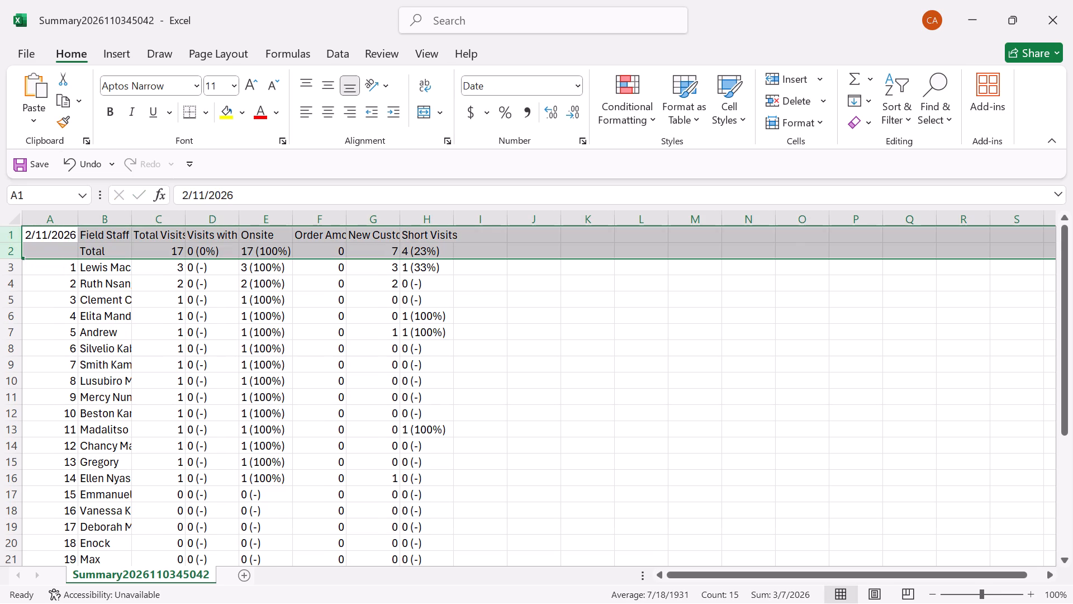
{"action": "left_click", "coordinate": [107, 121]}
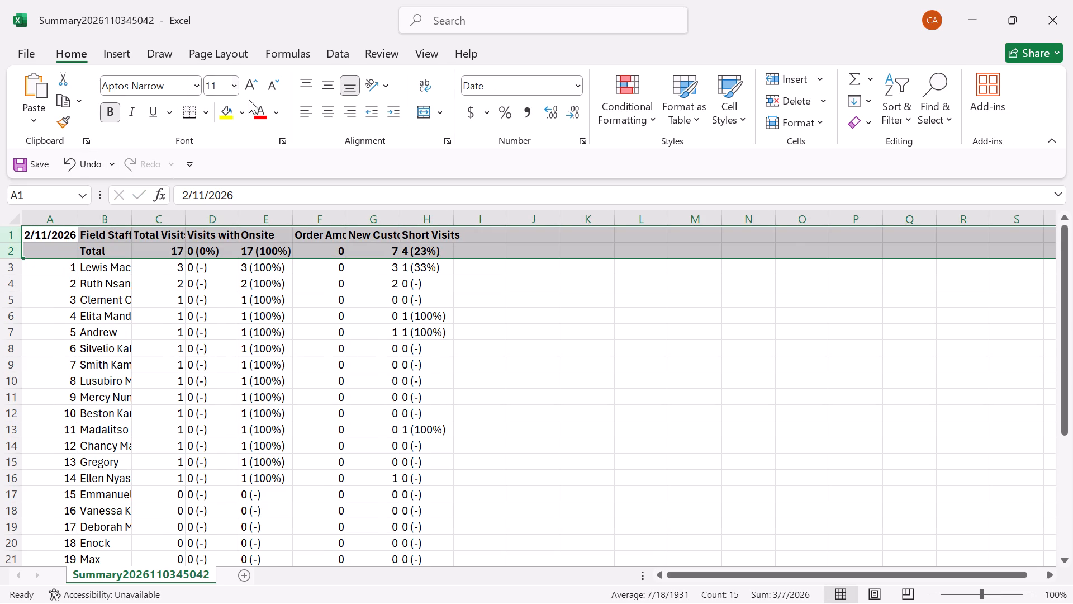
{"action": "left_click", "coordinate": [256, 108]}
Apply all borders to the 2/11/2026 summary table and auto-fit the sheet's column widths to their contents.
{"action": "left_click", "coordinate": [229, 279]}
{"action": "key", "text": "ctrl+a"}
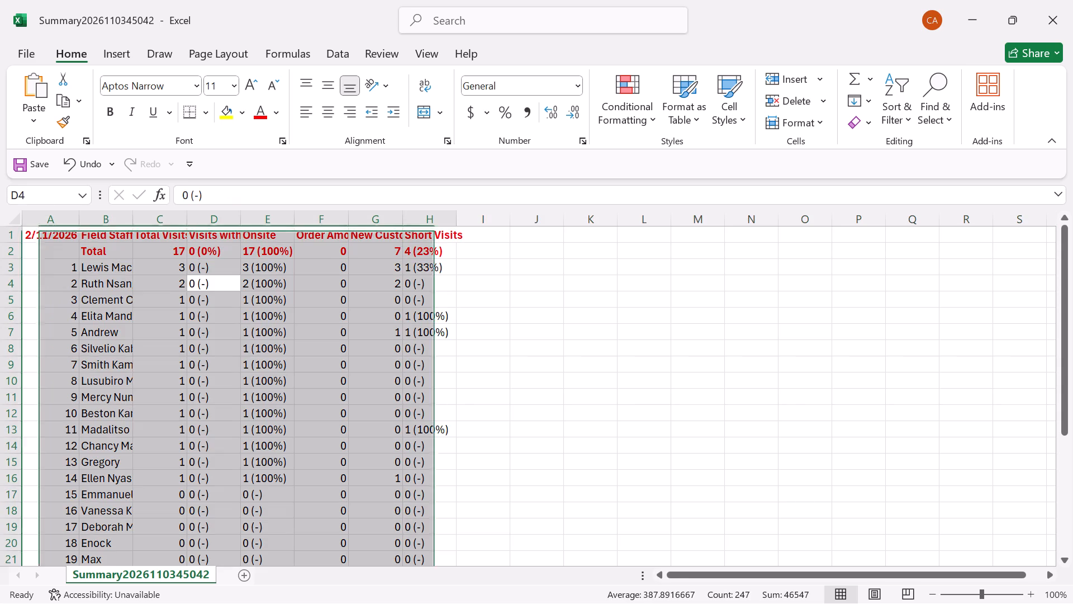
{"action": "left_click", "coordinate": [203, 116]}
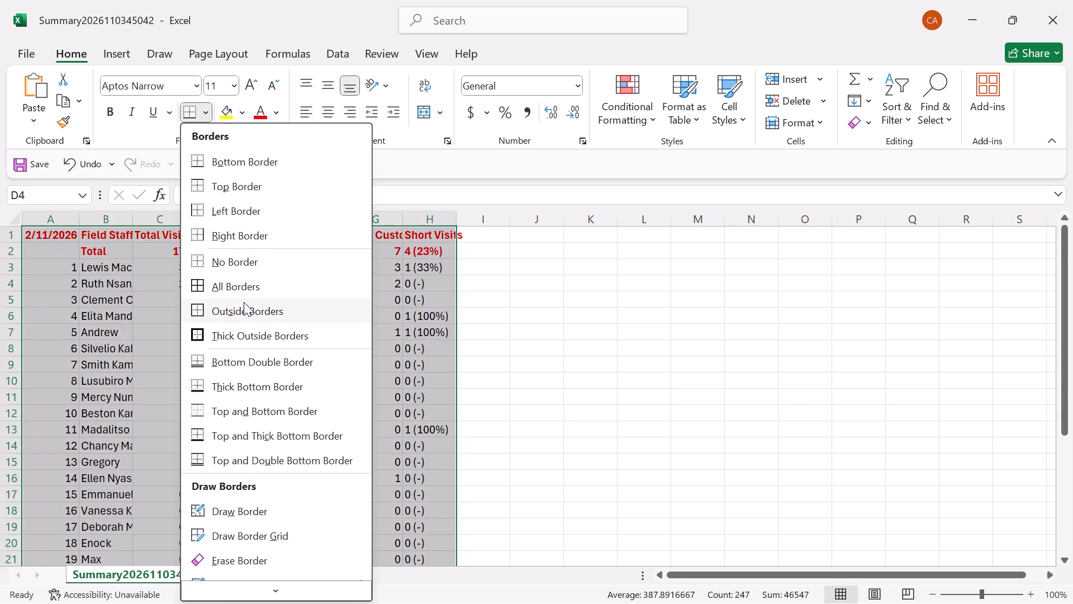
{"action": "left_click", "coordinate": [233, 284]}
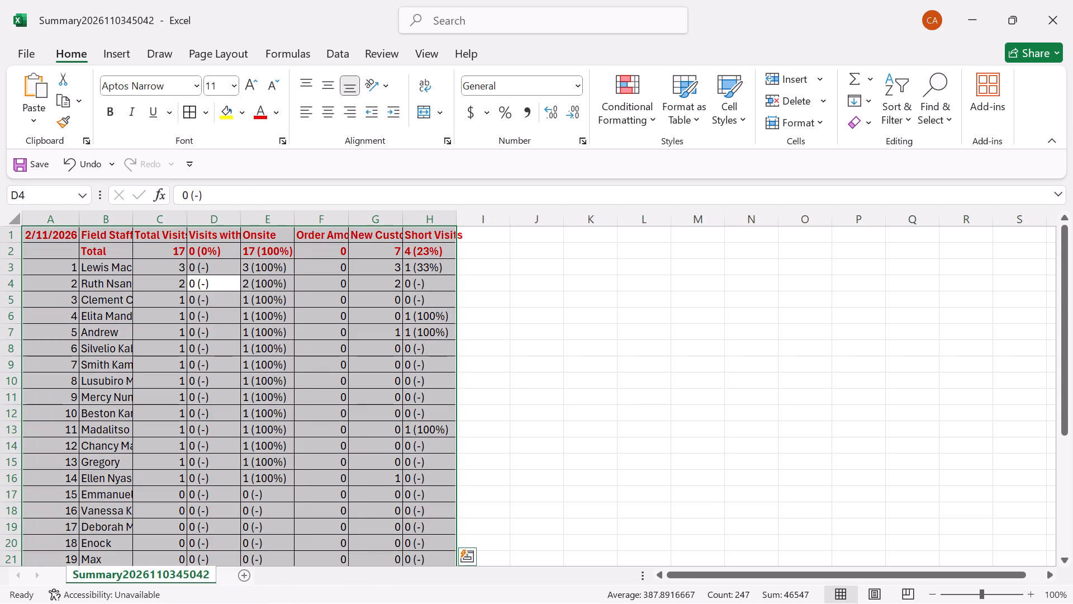
{"action": "left_click_drag", "start_coordinate": [13, 219], "coordinate": [78, 219]}
{"action": "left_click", "coordinate": [78, 219]}
{"action": "left_click_drag", "start_coordinate": [78, 219], "coordinate": [137, 376]}
{"action": "left_click", "coordinate": [137, 376]}
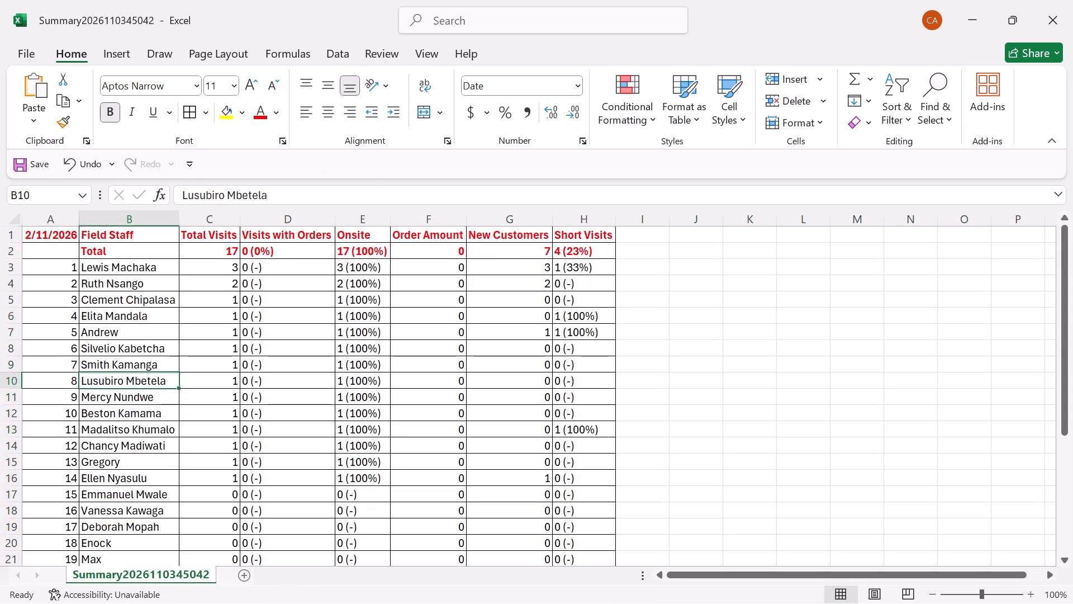
Cut the entire formatted 2/11/2026 field staff summary table to the clipboard.
{"action": "key", "text": "ctrl+a"}
{"action": "key", "text": "ctrl+x"}
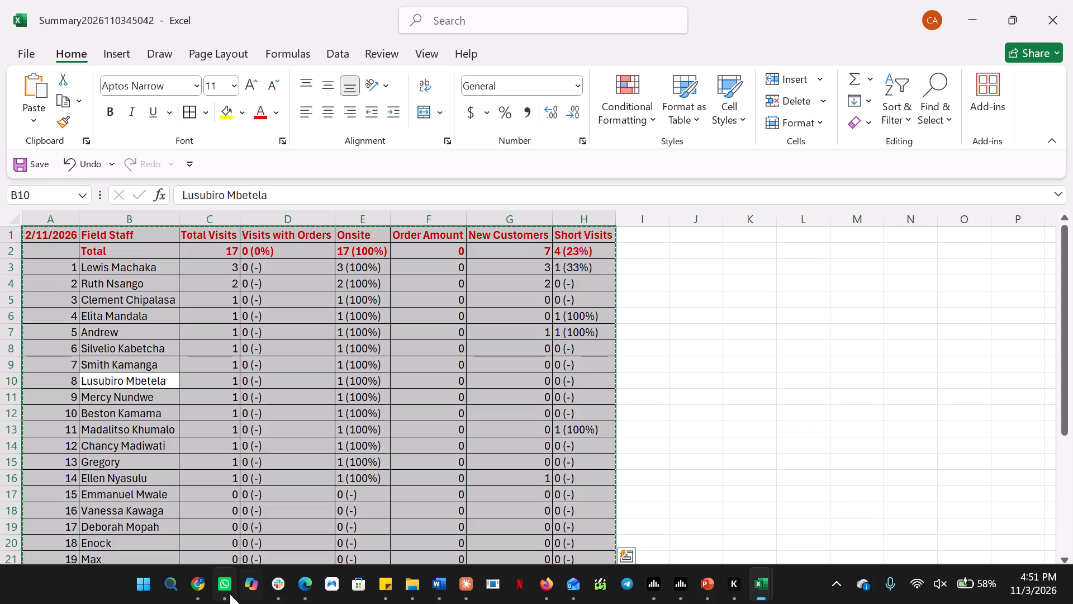